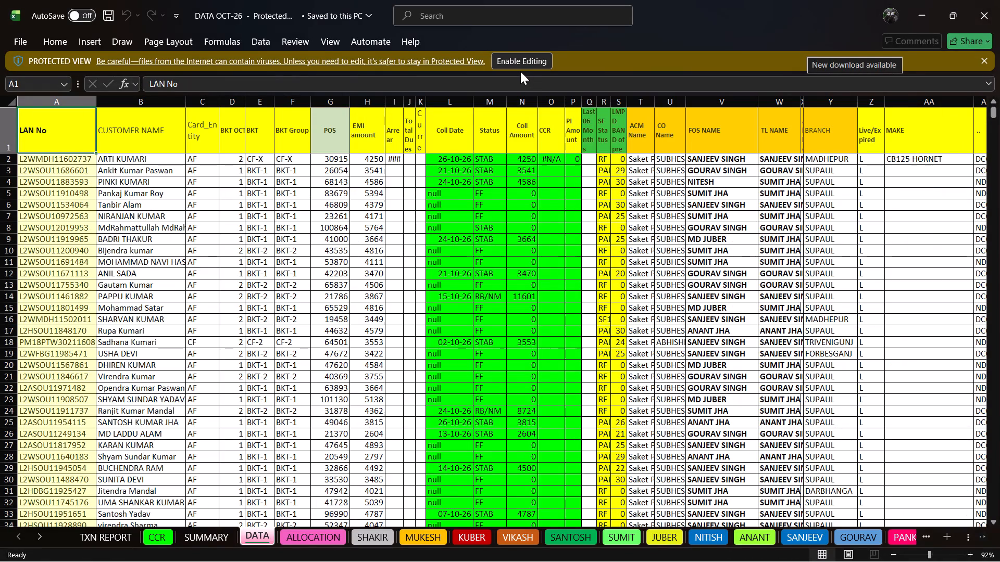
Enable editing and external data content for the DATA OCT-26 workbook.
click(508, 63)
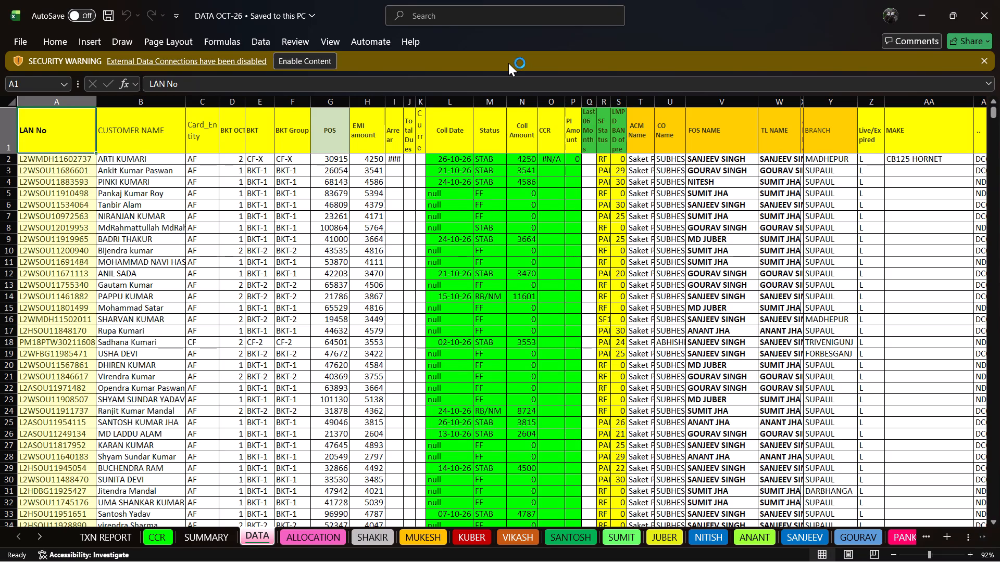
click(318, 60)
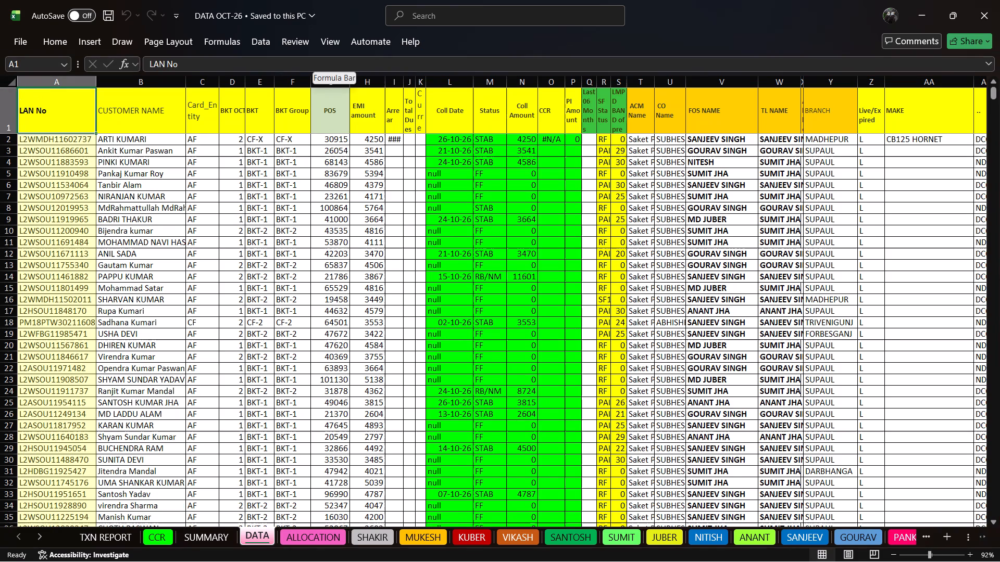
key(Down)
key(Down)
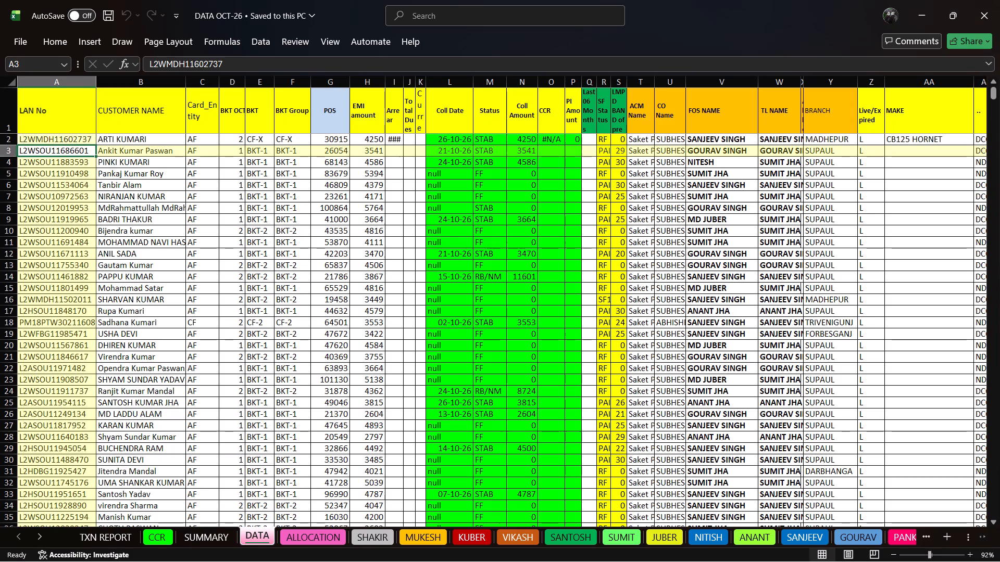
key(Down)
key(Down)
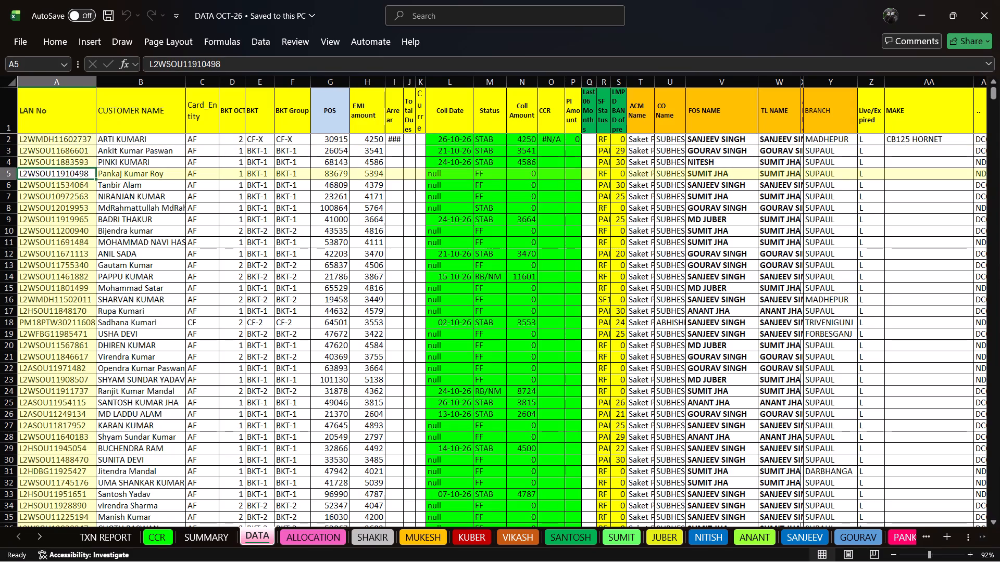
Start saving a copy of the DATA OCT-26 workbook on this computer and look through the available folders for a save location.
click(19, 42)
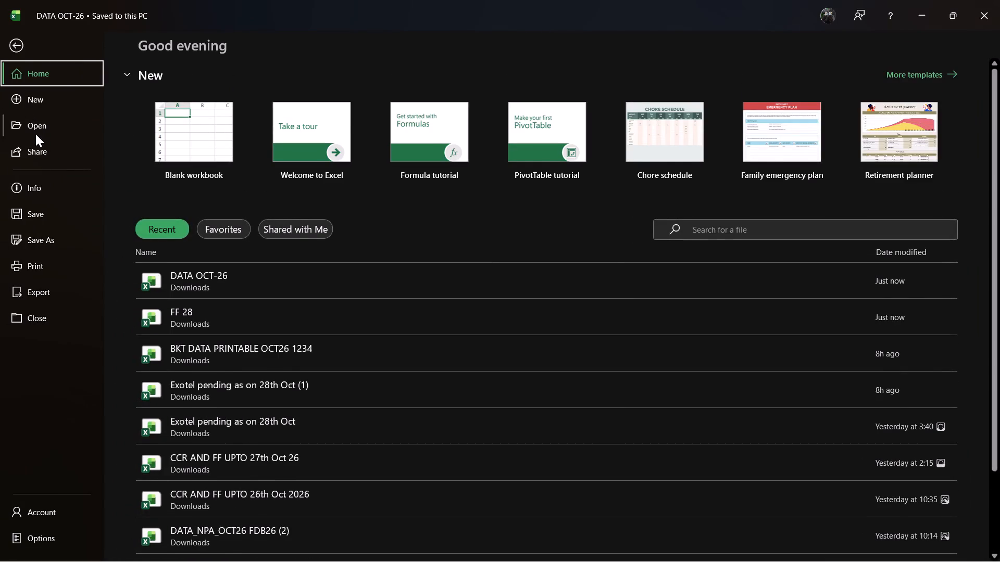
click(31, 240)
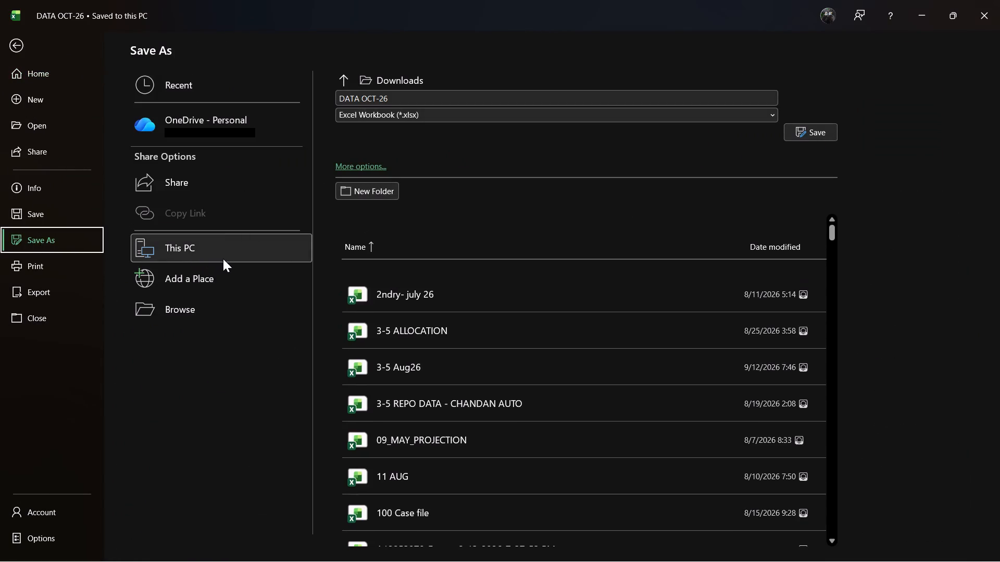
click(183, 308)
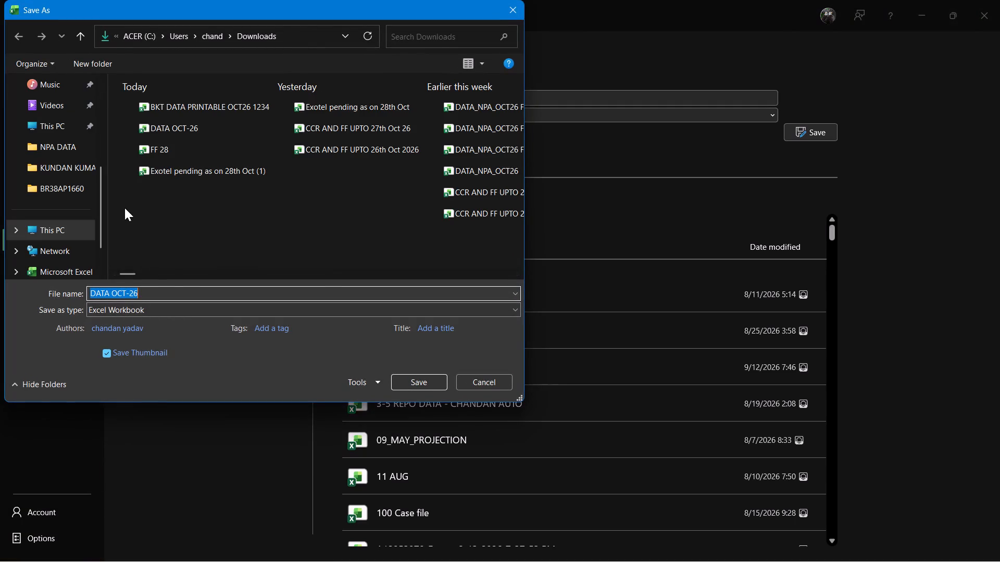
double_click(98, 273)
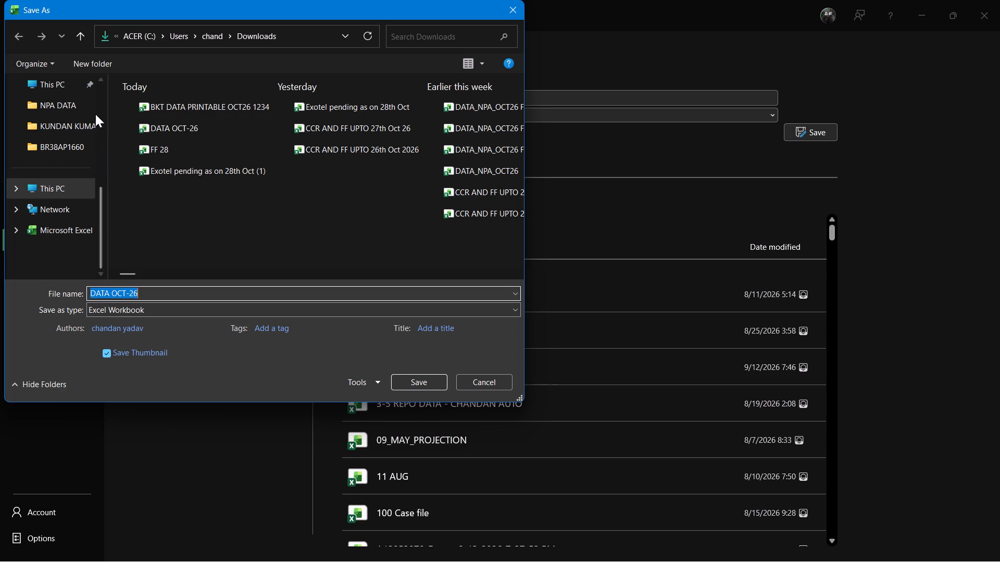
triple_click(103, 79)
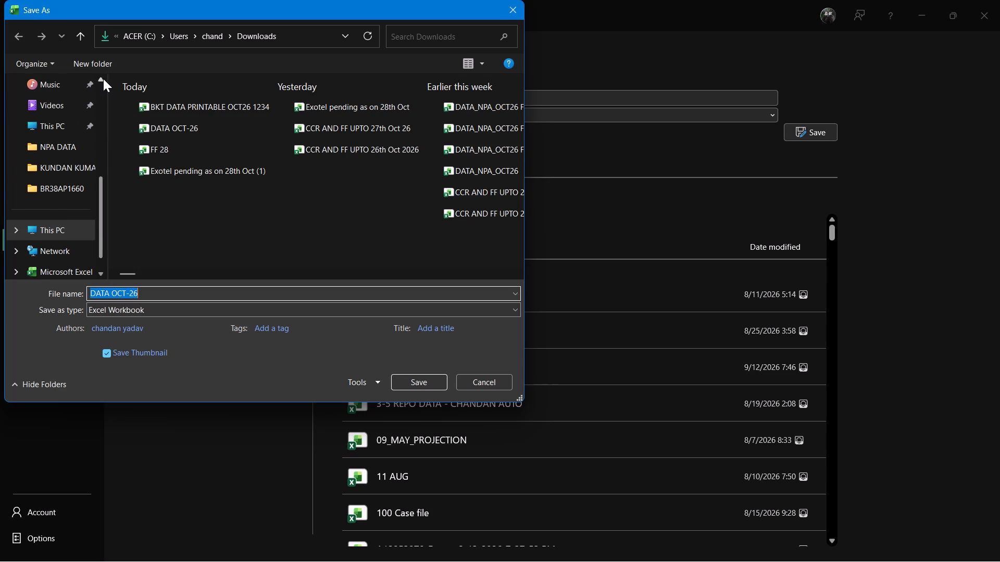
click(103, 79)
click(103, 79)
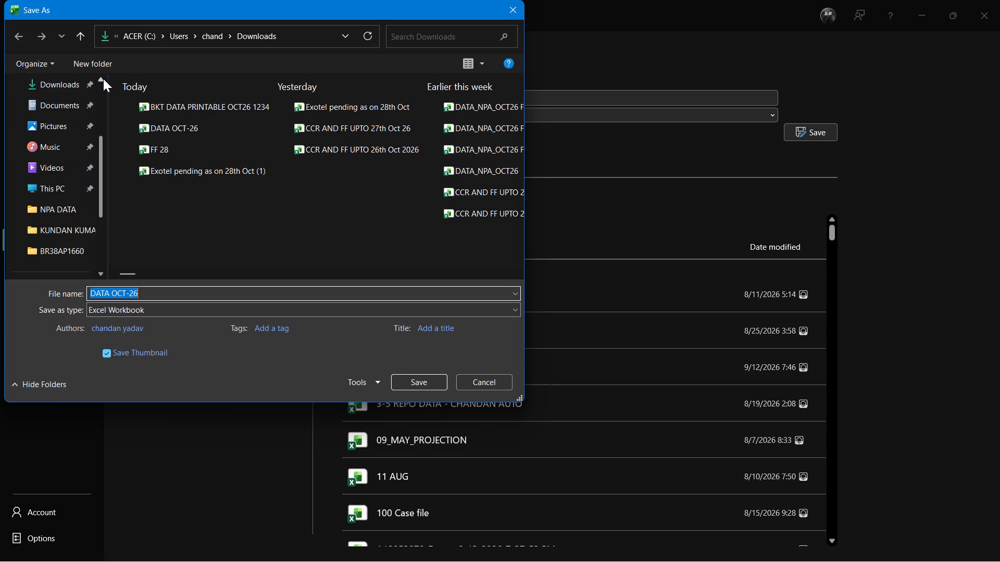
click(103, 79)
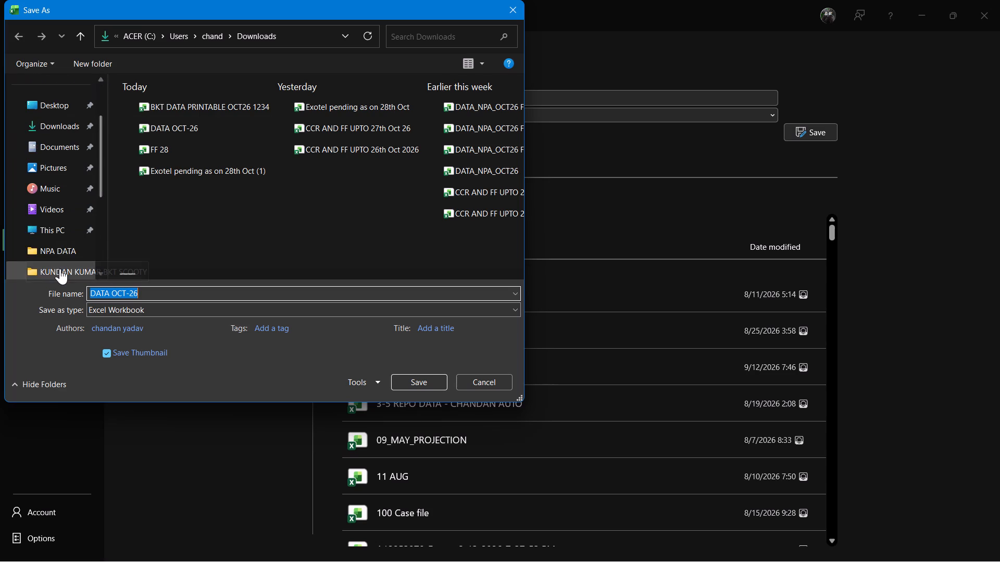
click(99, 273)
click(99, 273)
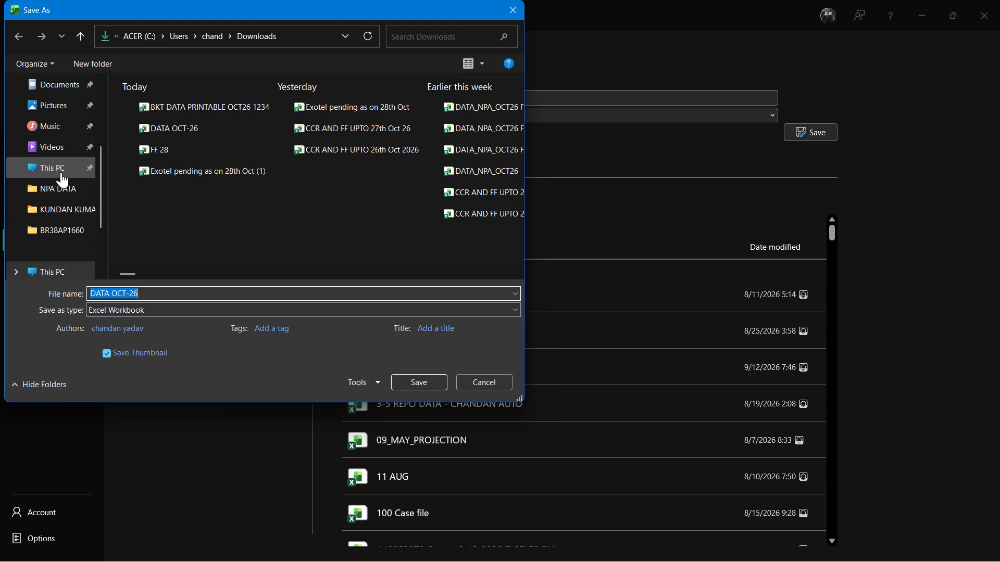
Choose the Desktop folder as the location for saving a copy of the workbook.
triple_click(103, 278)
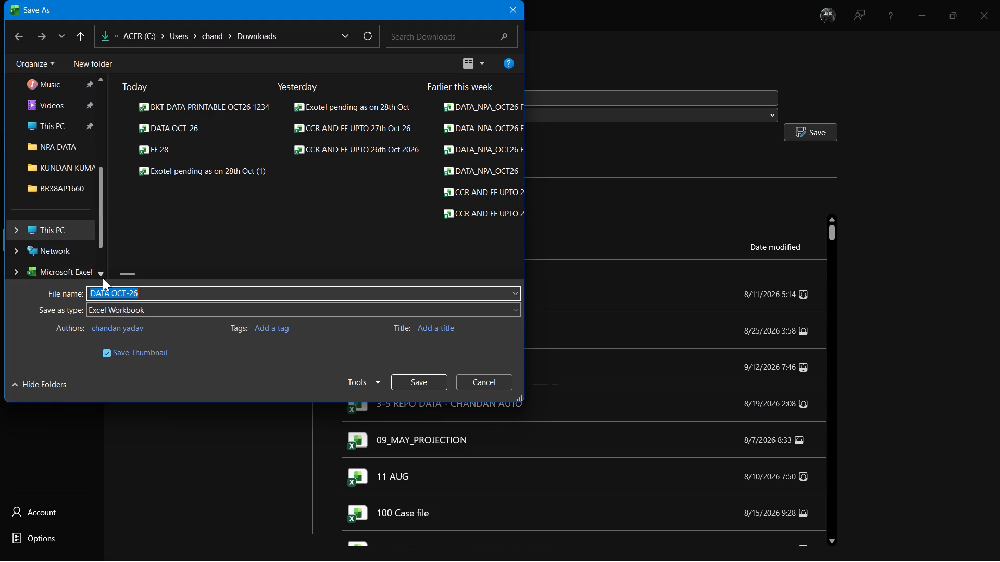
click(103, 278)
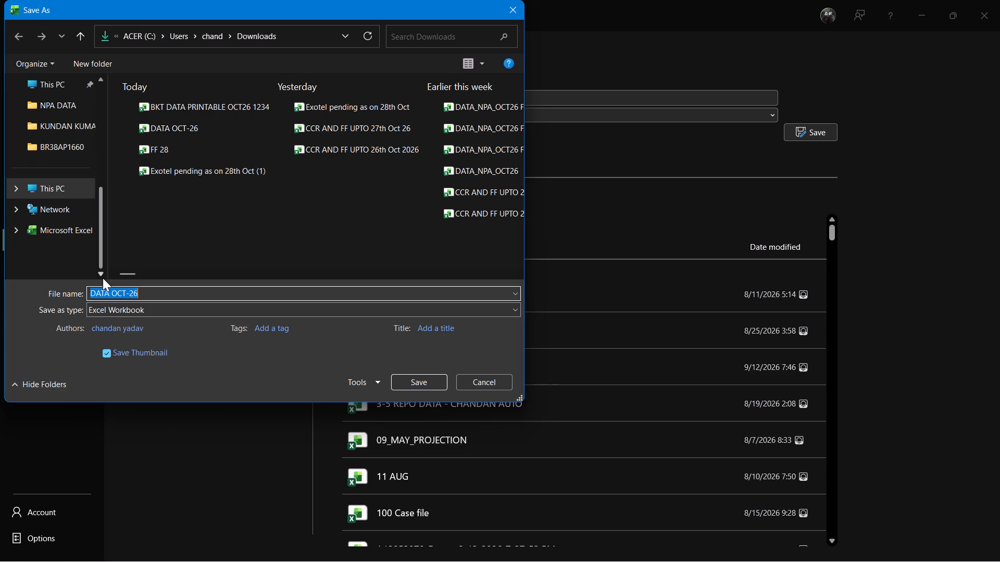
drag(101, 183, 107, 90)
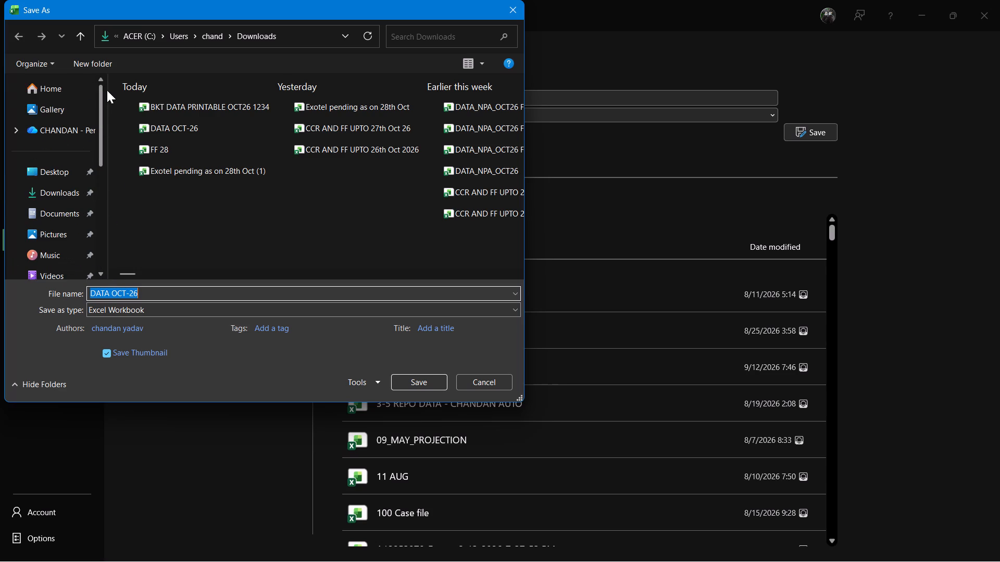
drag(107, 90, 49, 176)
click(49, 176)
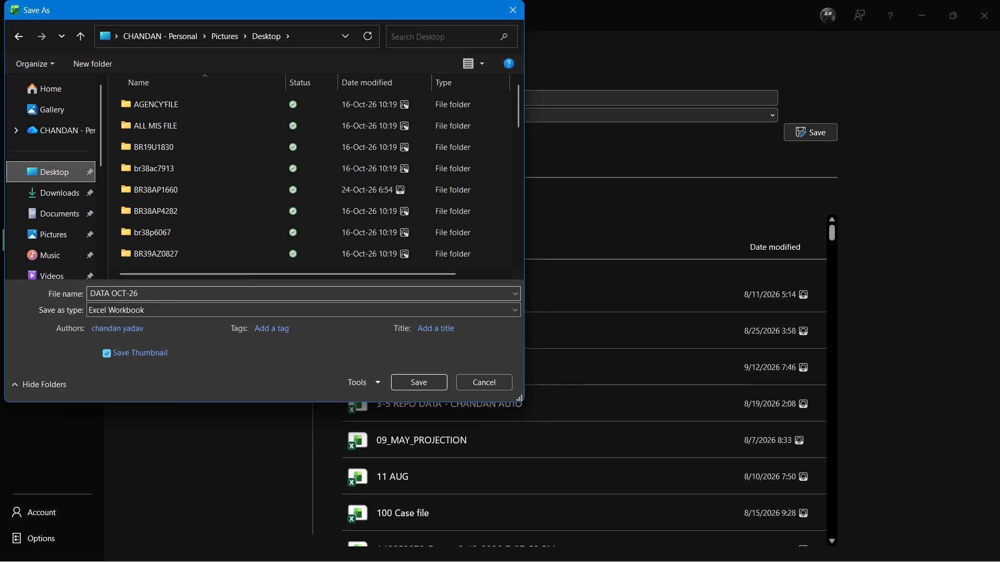
Name the workbook copy MIS DATA OCT-26 and save it as an Excel Workbook.
click(155, 292)
click(155, 292)
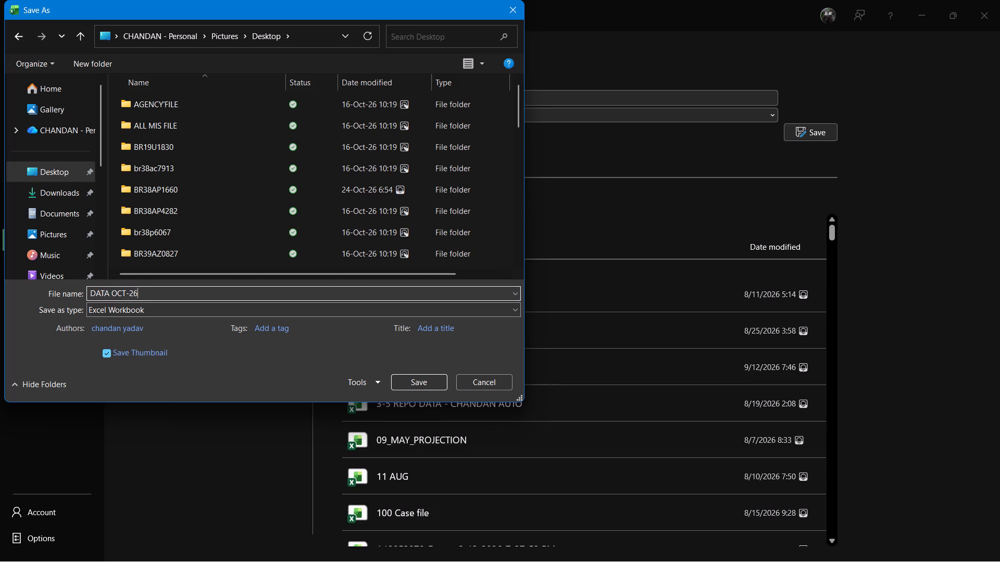
key(Left)
key(Left)
key(Left)
key(Left)
key(Left)
key(Left)
key(Left)
key(Left)
key(Left)
key(Left)
key(Left)
key(Left)
key(Left)
key(Left)
text(mi)
key(BackSpace)
key(BackSpace)
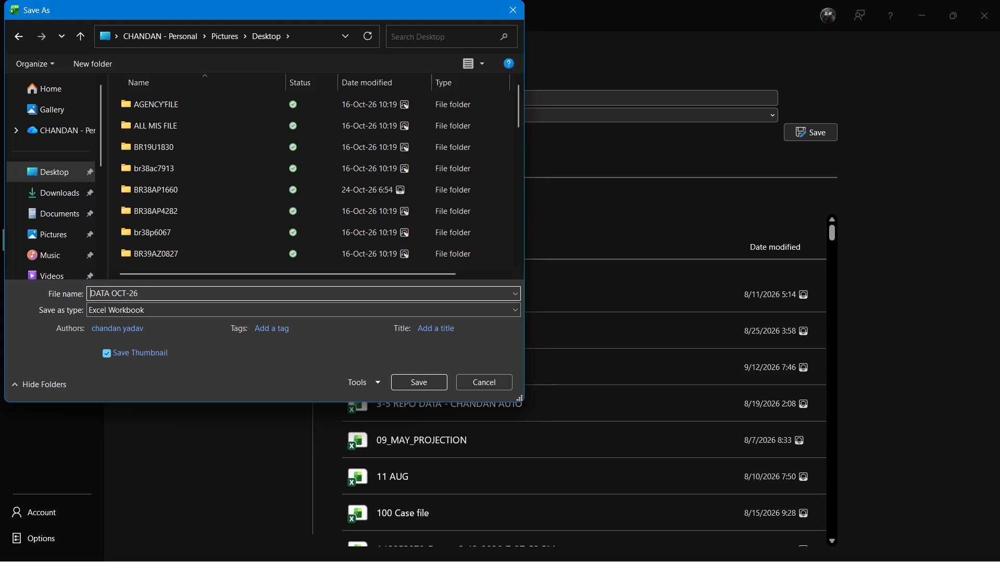
text(MIS)
key(space)
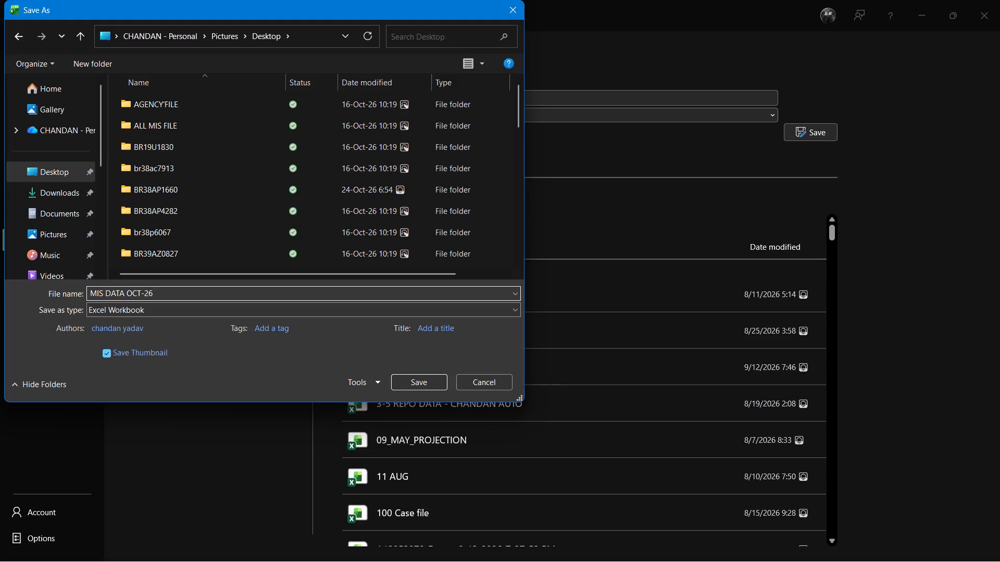
key(Return)
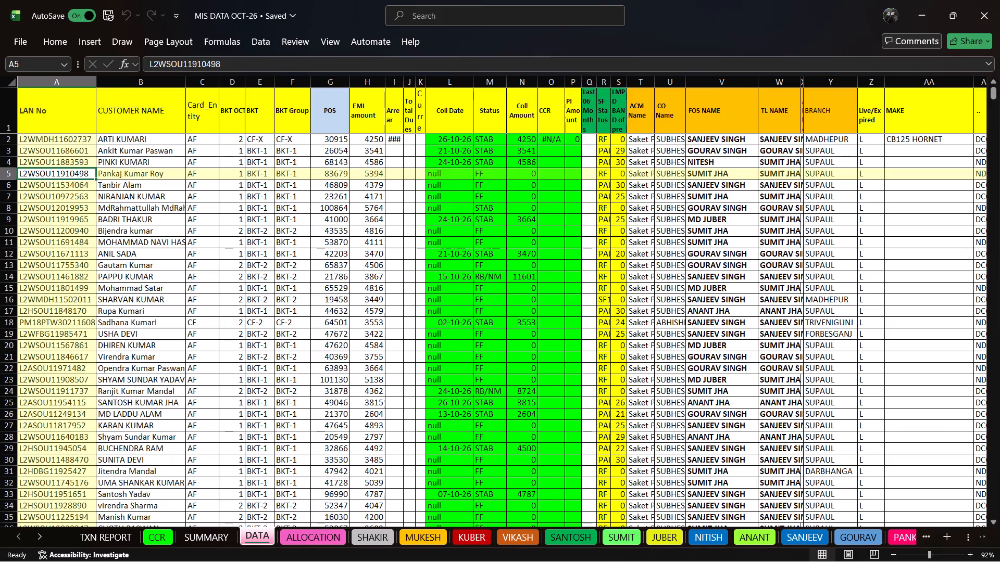
Turn on column filters for the header row of the DATA sheet, starting from the LAN No heading.
key(Up)
key(Up)
key(Up)
key(Up)
key(Up)
key(Up)
key(Up)
key(Up)
key(Up)
key(Up)
key(Up)
key(Up)
key(Up)
key(Up)
key(Up)
key(Up)
key(Up)
key(Up)
key(Up)
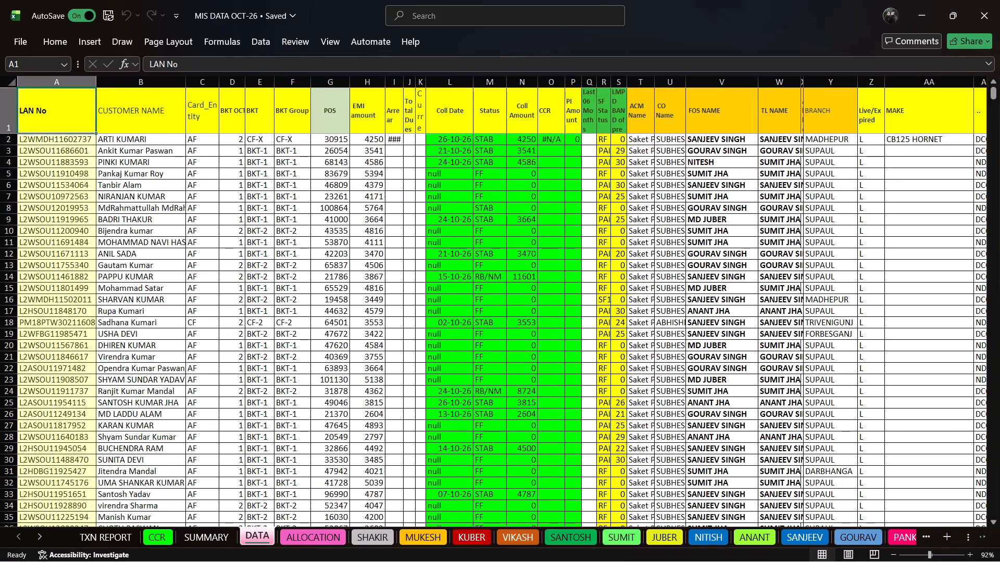
key(ctrl+shift+l)
Filter the Status column of the DATA sheet to show only FF records.
key(Right)
key(Right)
key(Right)
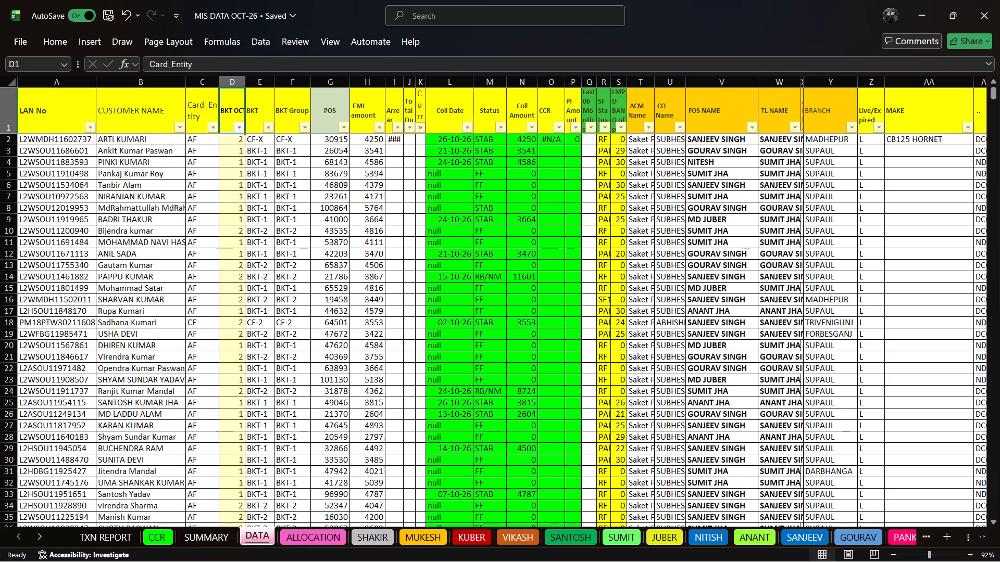
key(Right)
key(Right)
key(Right)
key(Right)
key(Right)
key(Right)
key(Right)
key(Right)
key(Right)
key(Right)
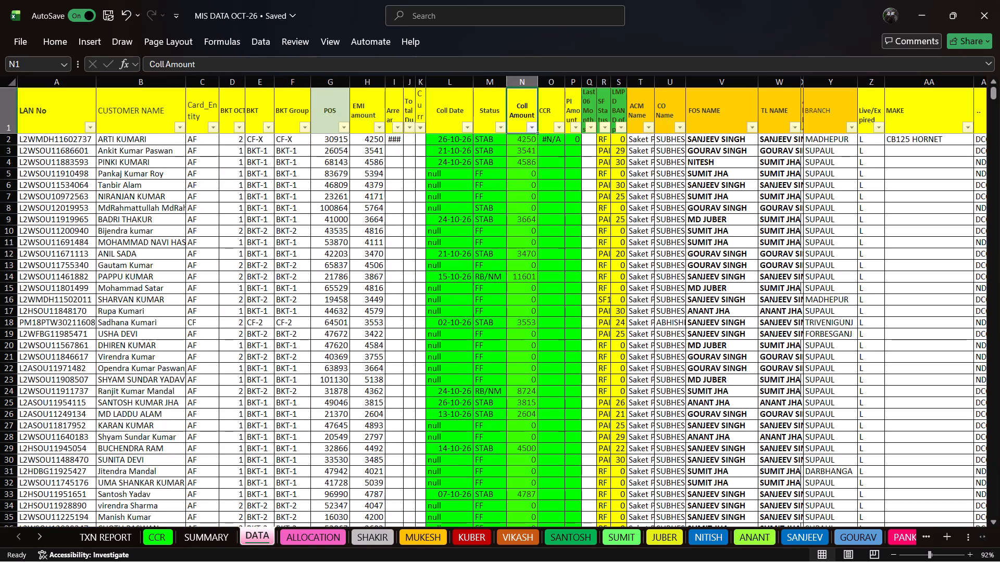
key(Left)
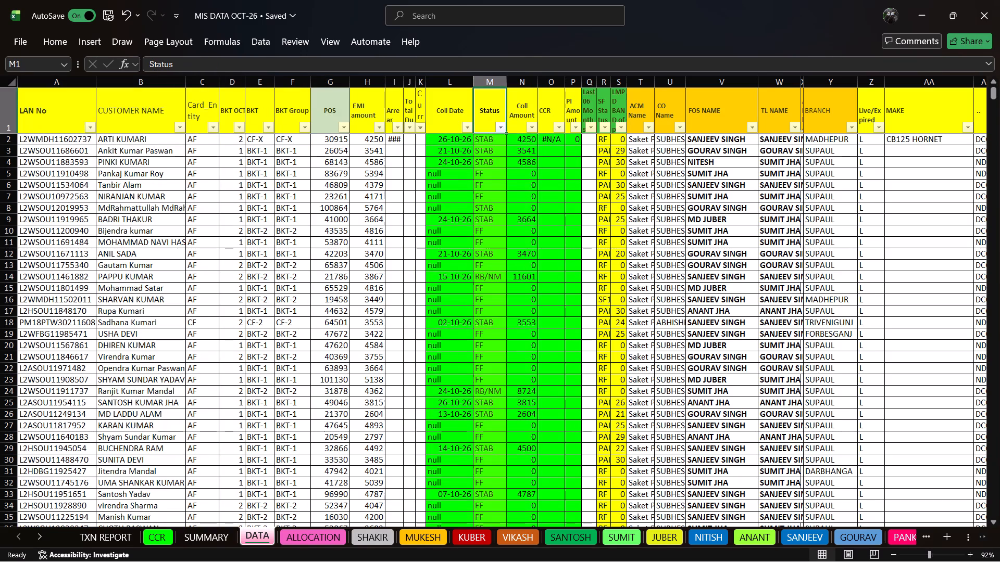
key(alt+Down)
key(Down)
key(Down)
key(Down)
key(Down)
key(Down)
key(Down)
key(Down)
key(Down)
key(Down)
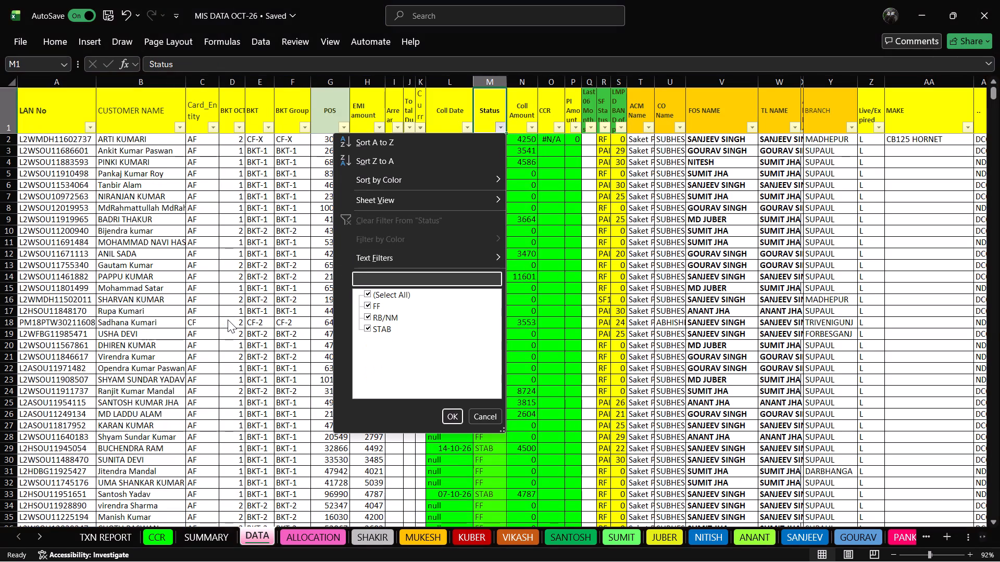
key(space)
key(Down)
key(space)
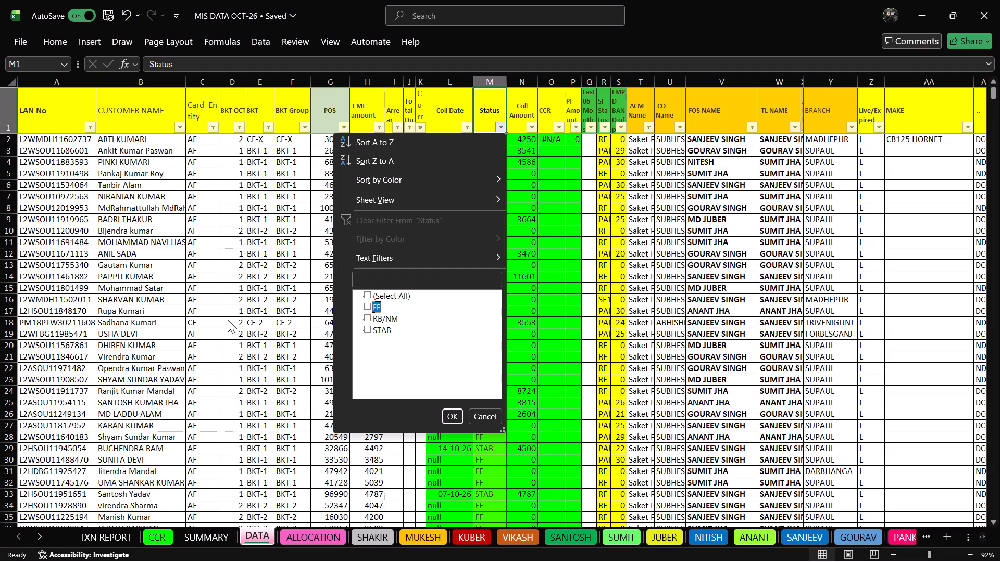
key(Return)
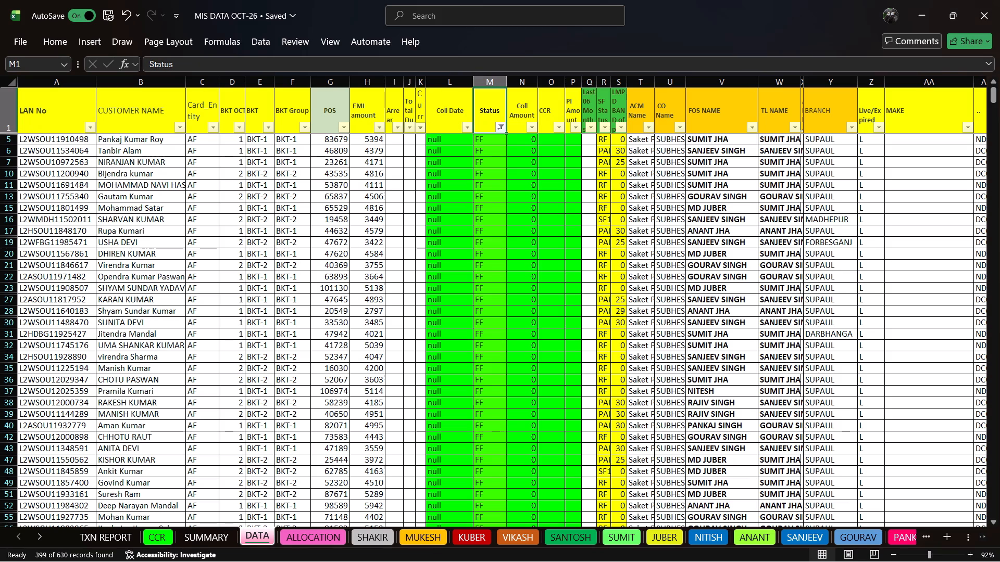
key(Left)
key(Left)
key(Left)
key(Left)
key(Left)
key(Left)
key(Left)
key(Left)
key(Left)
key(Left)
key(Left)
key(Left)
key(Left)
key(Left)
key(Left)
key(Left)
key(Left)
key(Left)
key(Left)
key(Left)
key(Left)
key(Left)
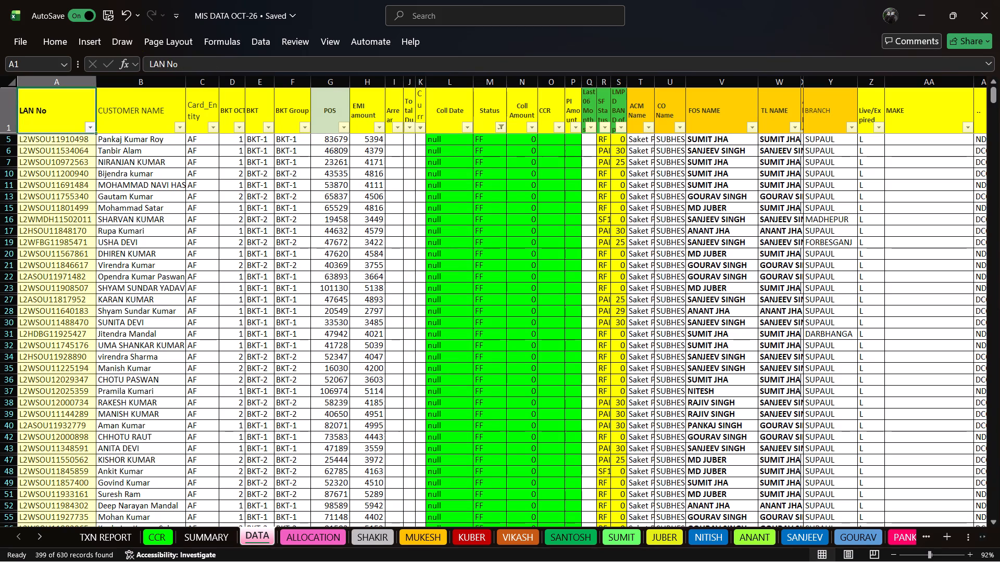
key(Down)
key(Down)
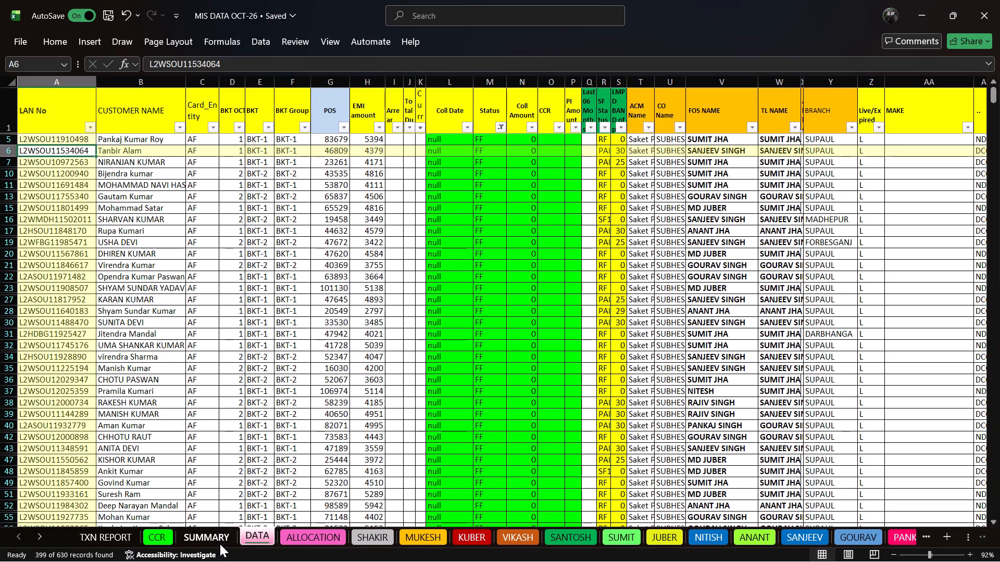
Switch to the SUMMARY sheet and select the pivot table's FOS NAME filter value.
click(198, 537)
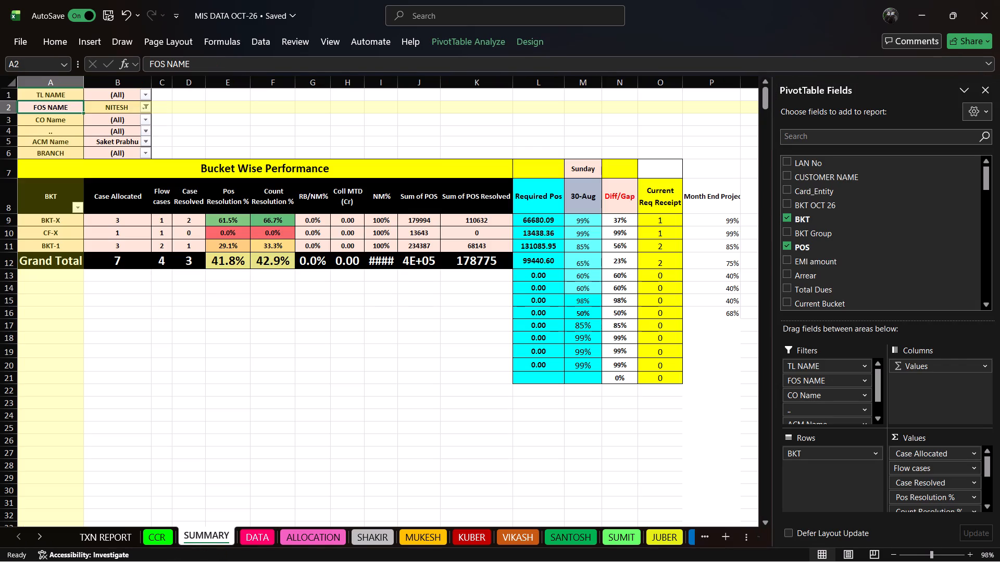
key(Right)
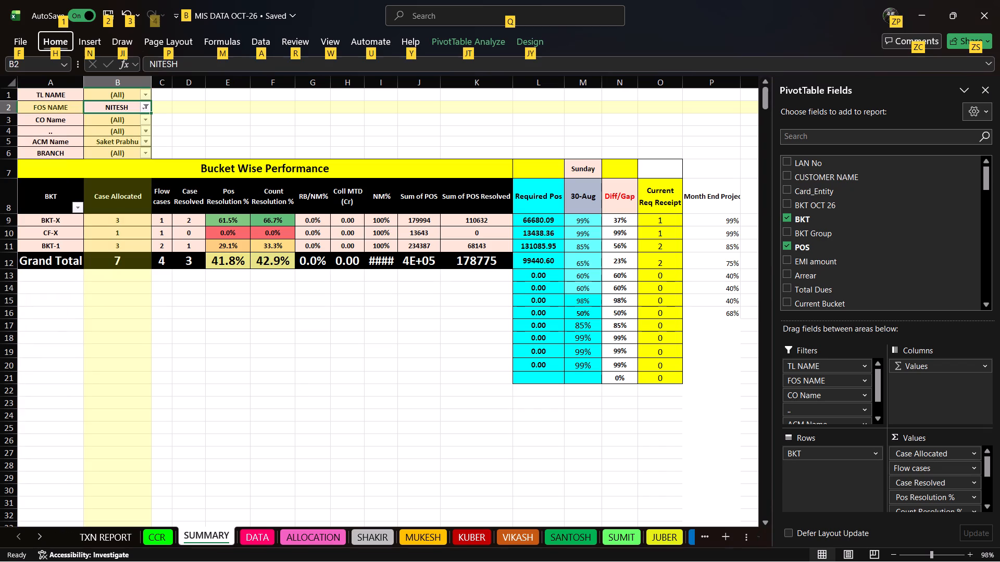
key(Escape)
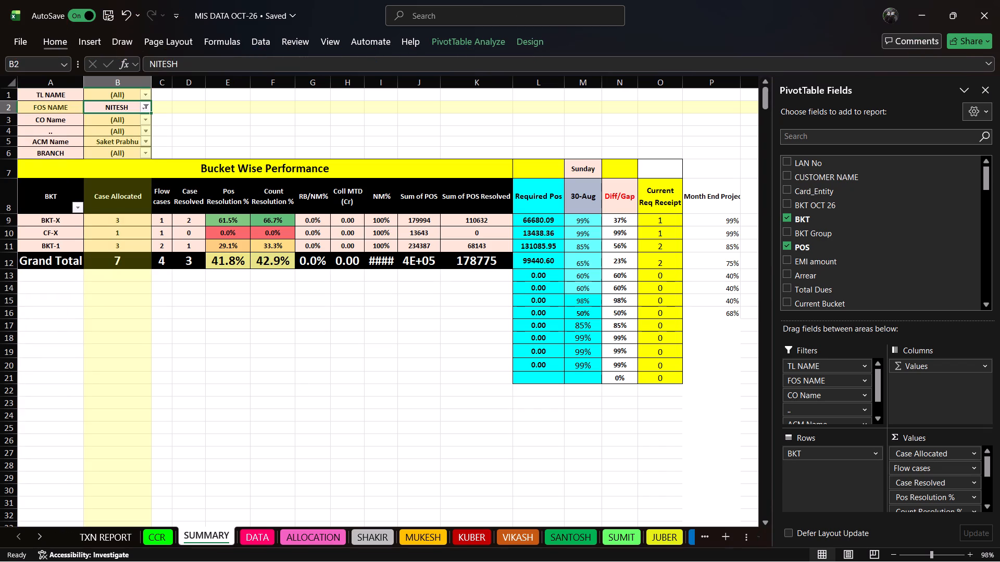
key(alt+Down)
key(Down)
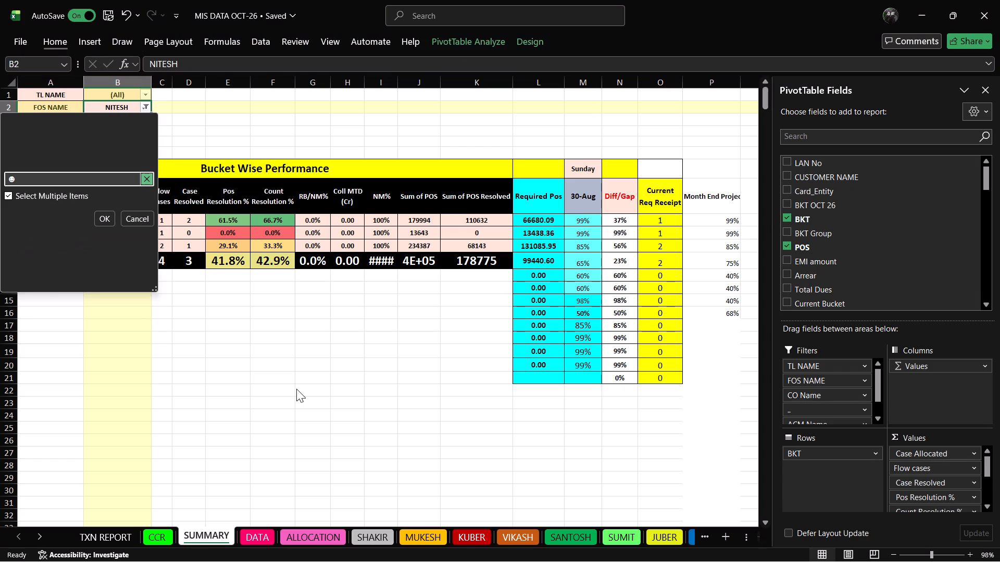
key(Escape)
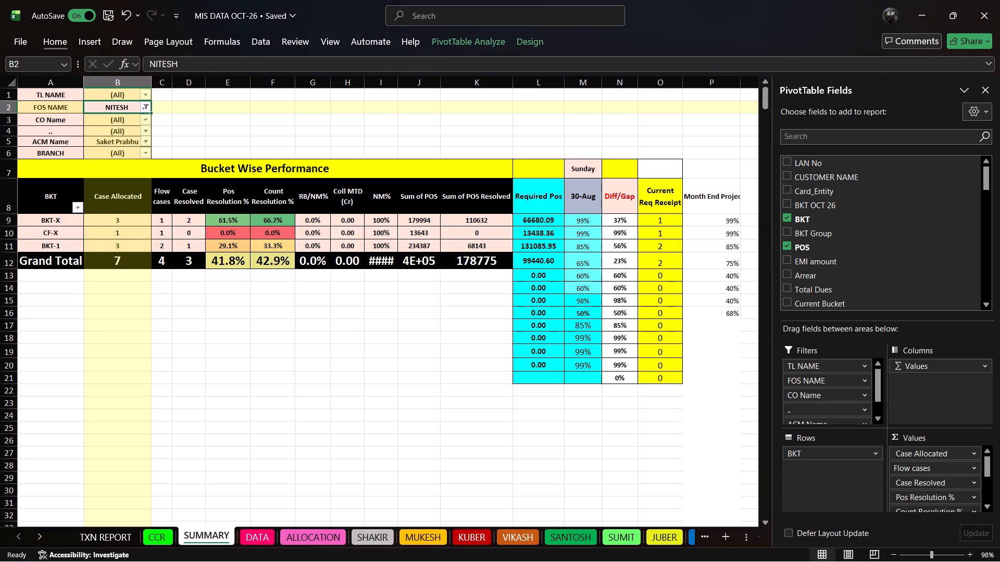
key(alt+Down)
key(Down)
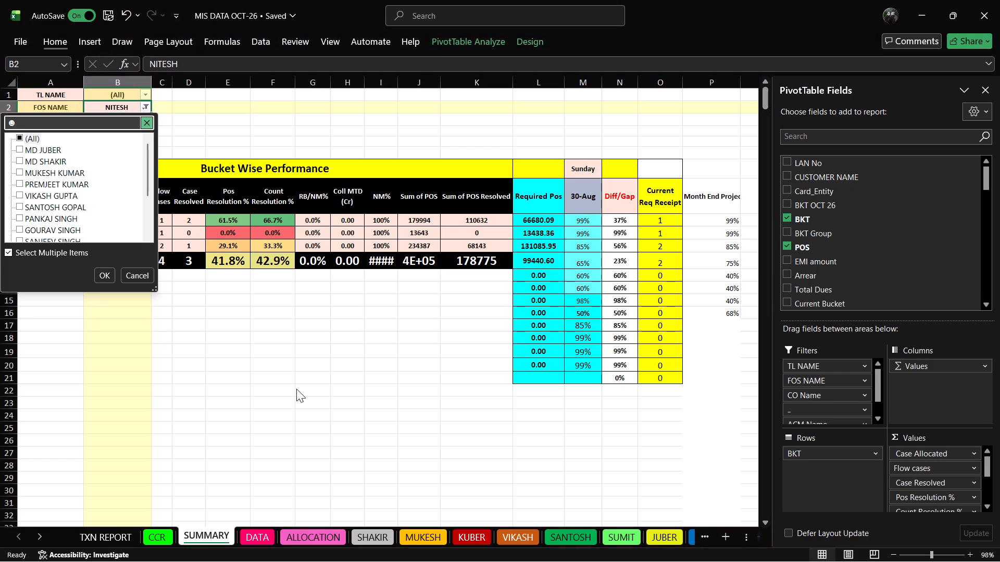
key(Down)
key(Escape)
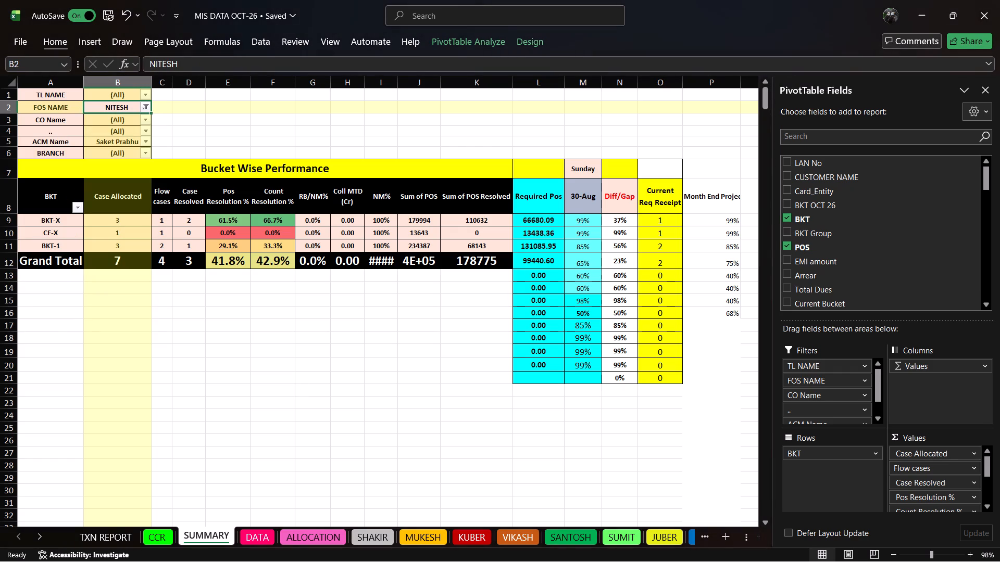
Set the FOS NAME filter of the Bucket Wise Performance pivot table to (All).
click(144, 107)
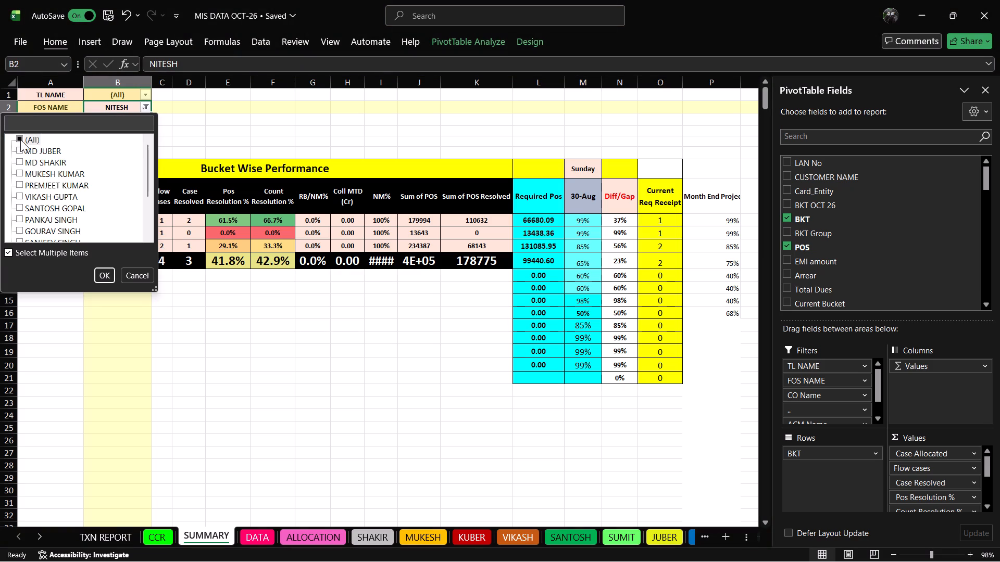
click(21, 138)
click(100, 275)
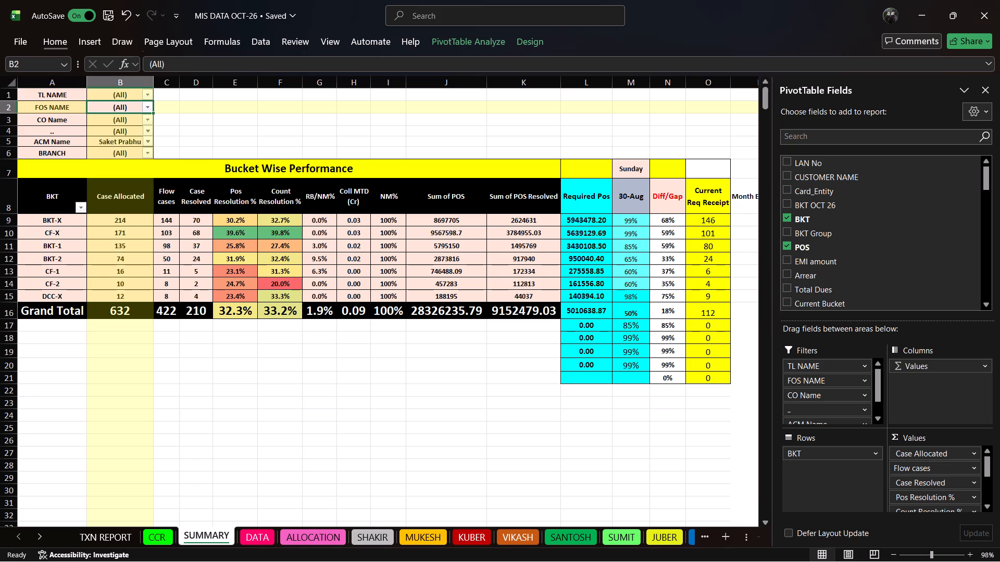
Refresh the Bucket Wise Performance pivot table.
click(111, 223)
right_click(111, 223)
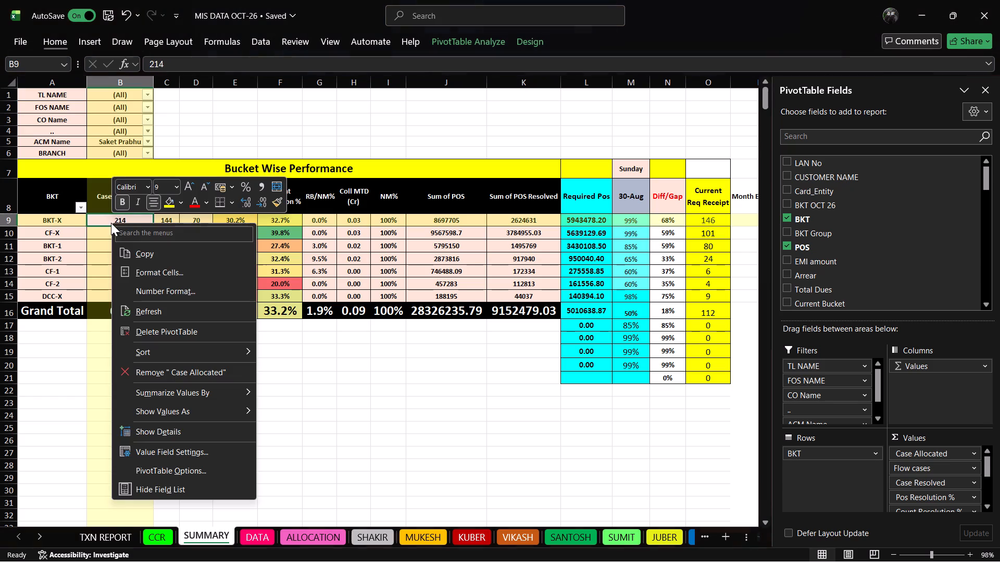
click(157, 310)
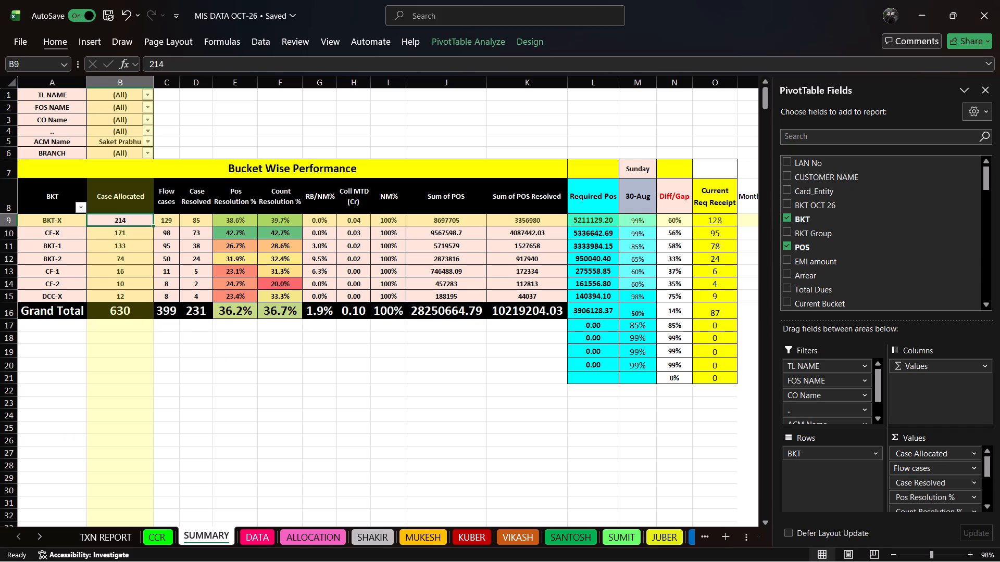
Return to the DATA sheet and open the filter options of the LAN No column.
click(255, 536)
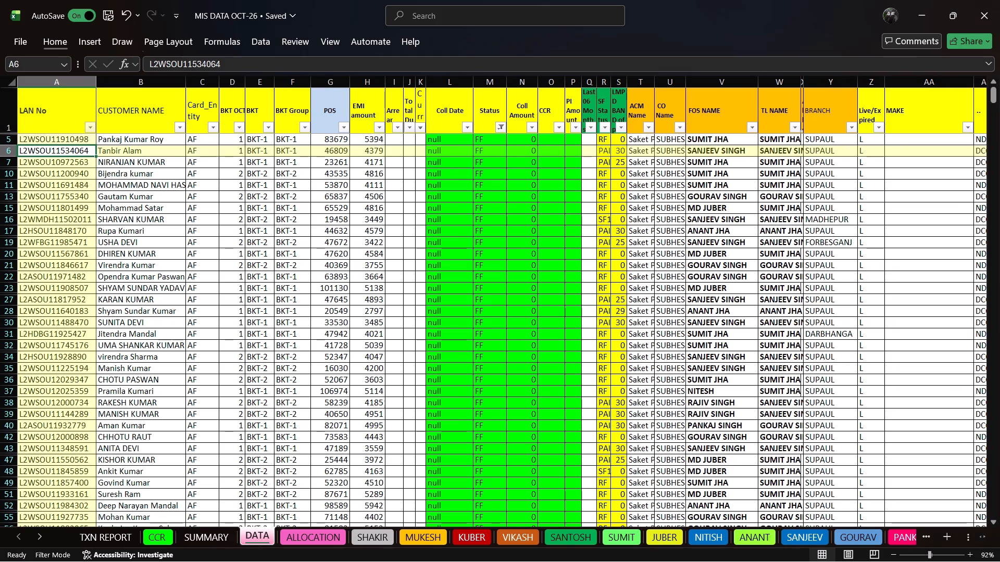
key(Up)
key(Up)
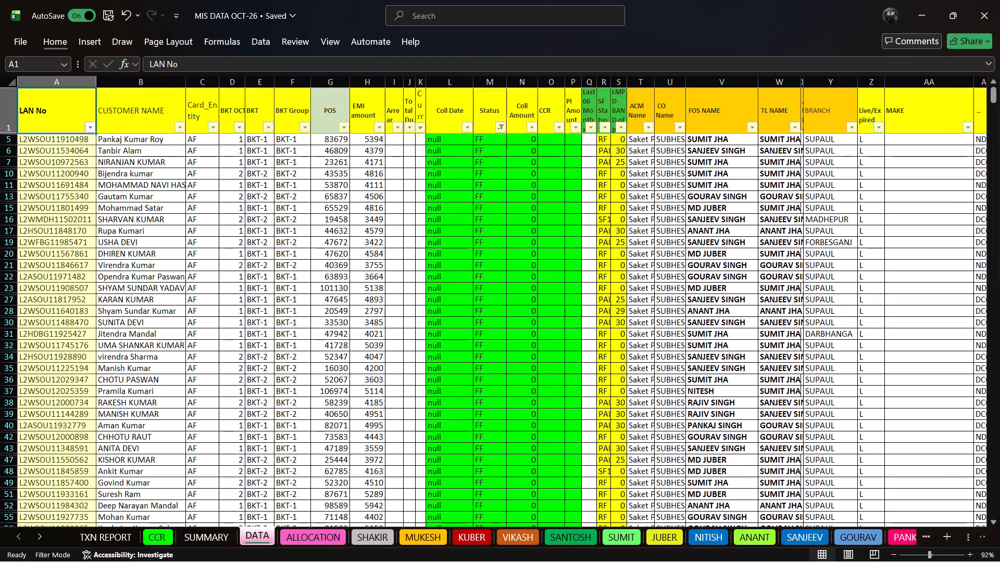
key(alt+Down)
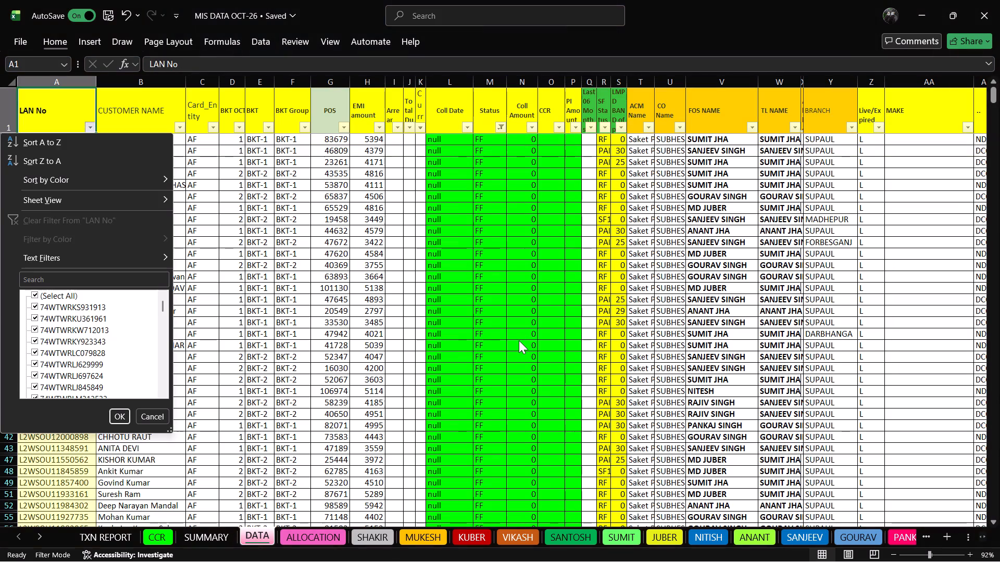
key(Down)
key(Down)
key(Down)
key(Down)
key(Down)
key(Down)
key(Down)
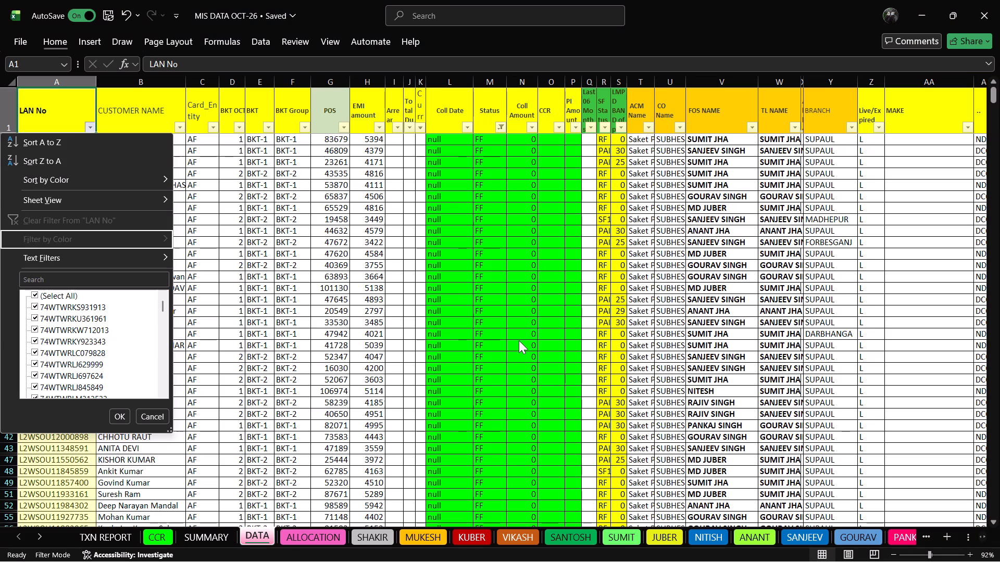
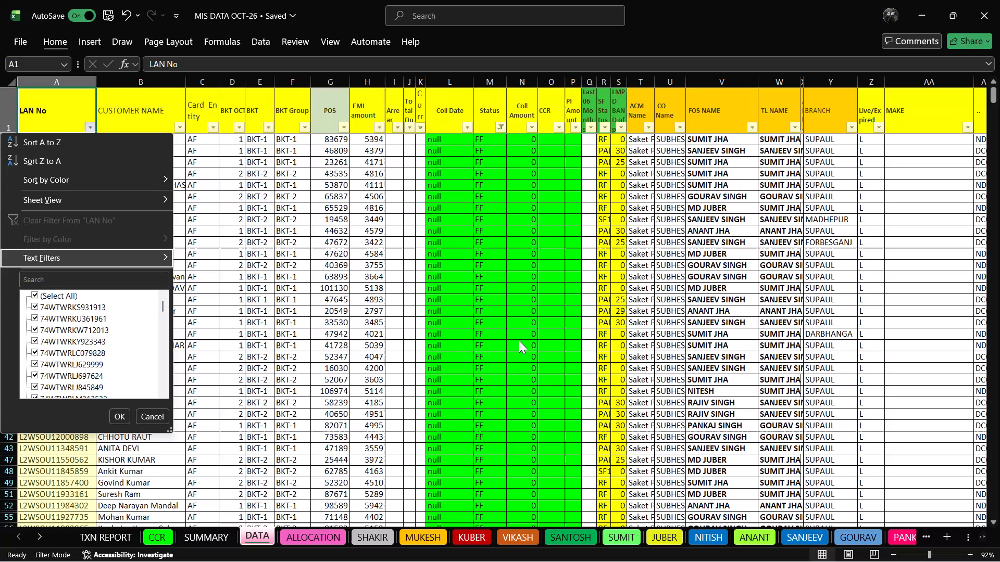
Search the LAN No filter for the loan number of the collected case and show only that row.
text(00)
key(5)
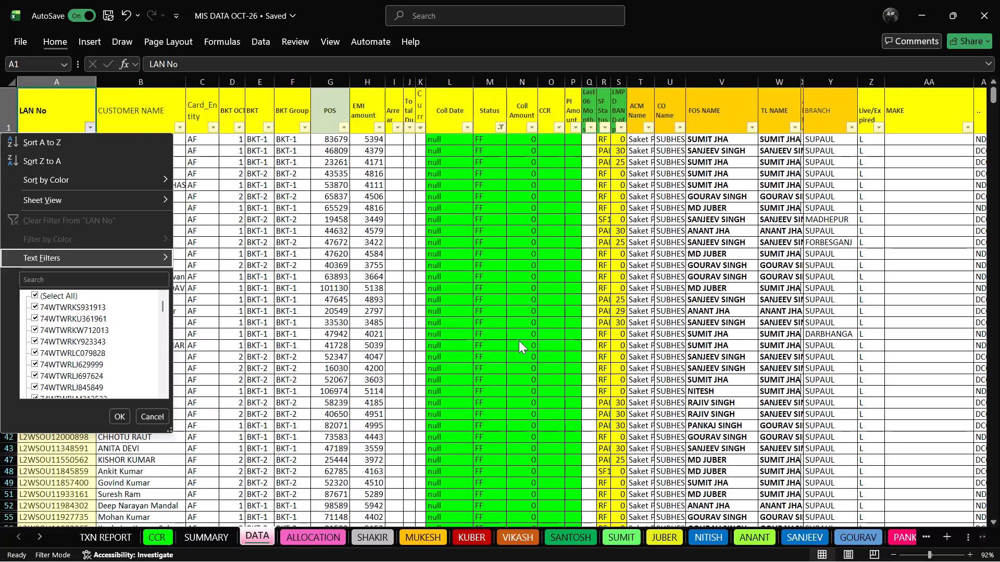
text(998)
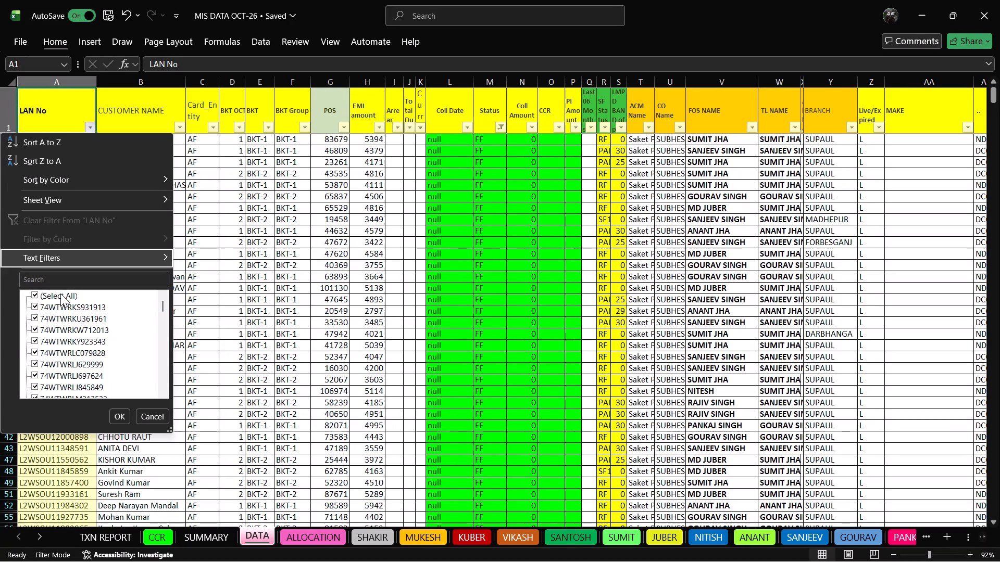
click(59, 274)
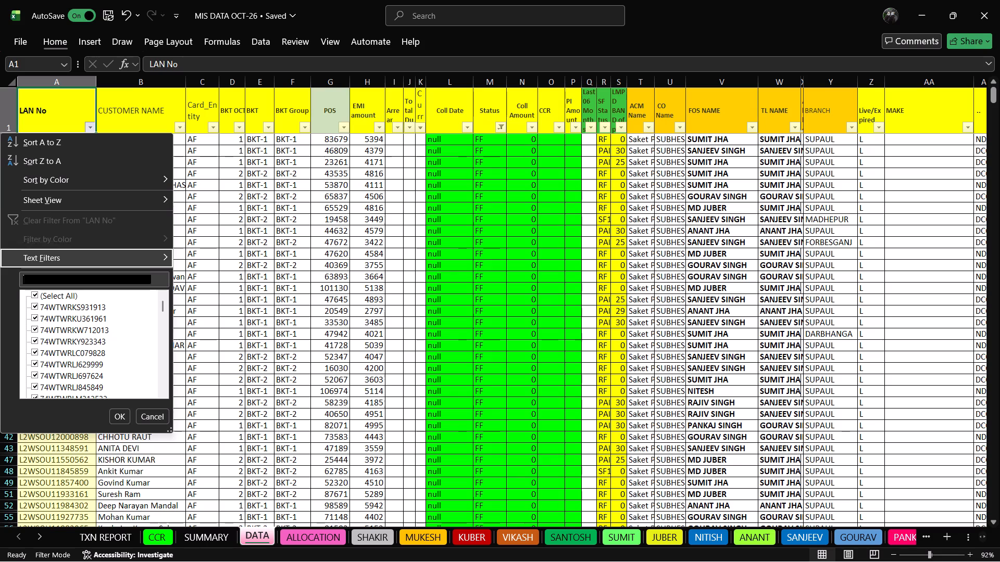
click(51, 279)
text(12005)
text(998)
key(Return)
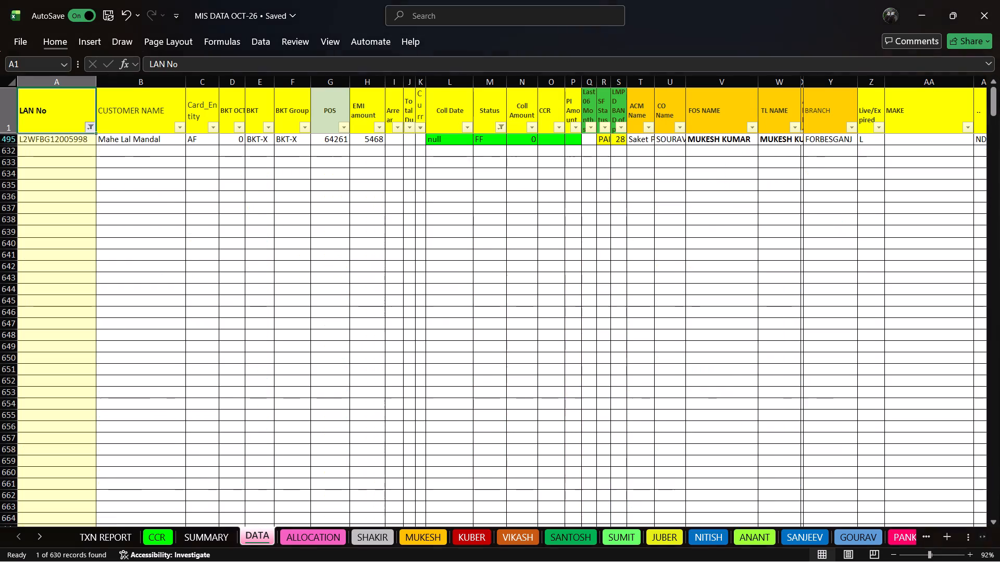
Enter today's date, 29-10-2026, as the Coll Date of the filtered loan.
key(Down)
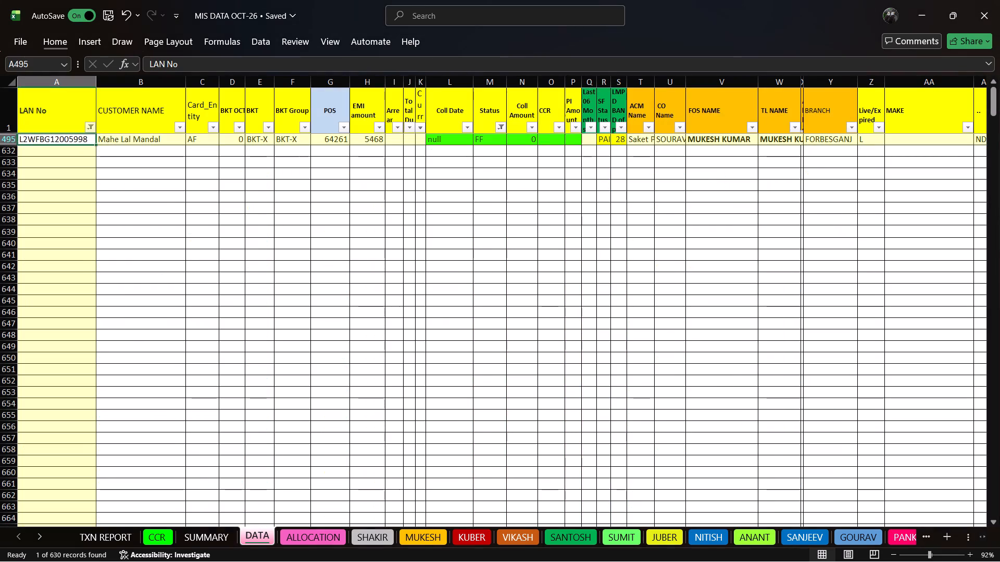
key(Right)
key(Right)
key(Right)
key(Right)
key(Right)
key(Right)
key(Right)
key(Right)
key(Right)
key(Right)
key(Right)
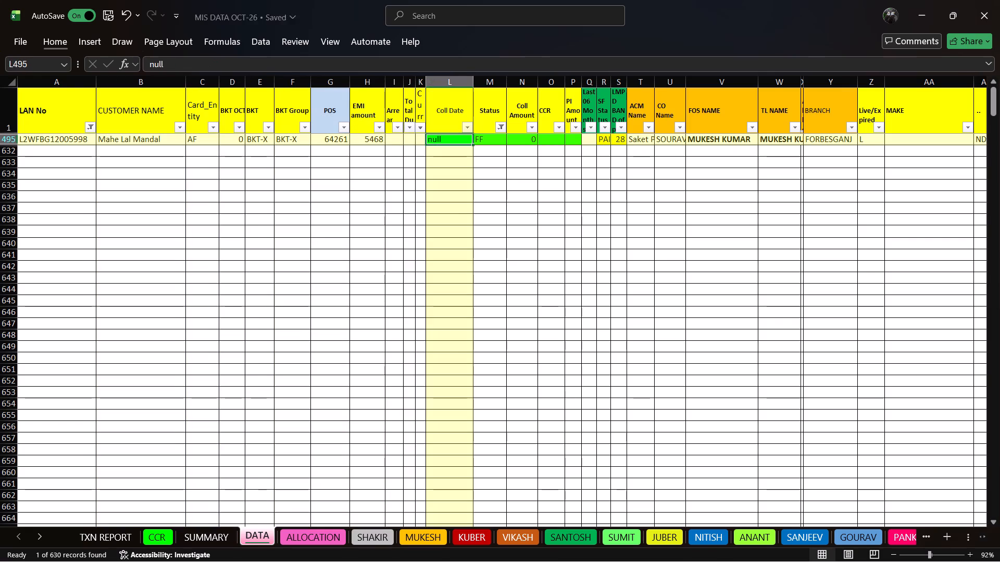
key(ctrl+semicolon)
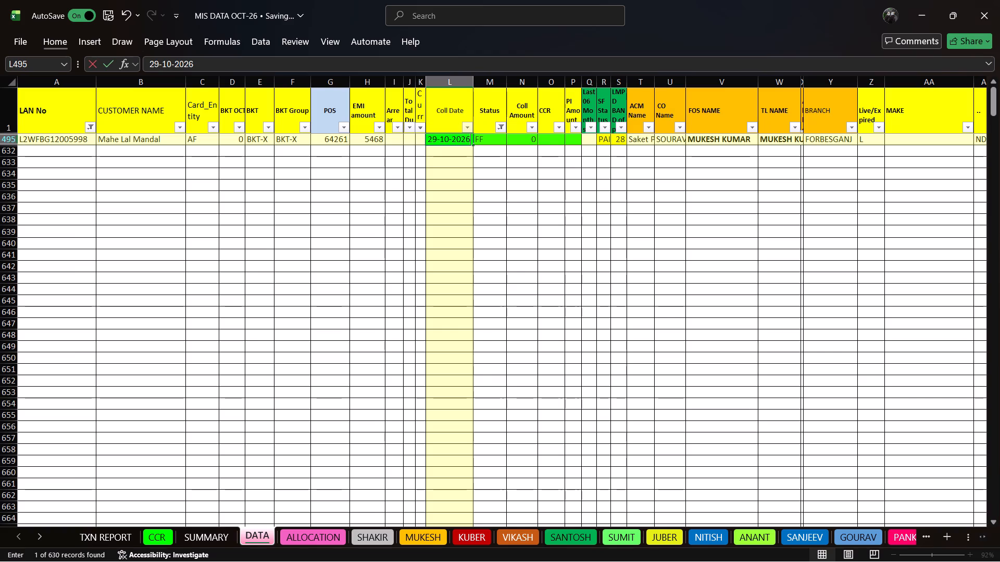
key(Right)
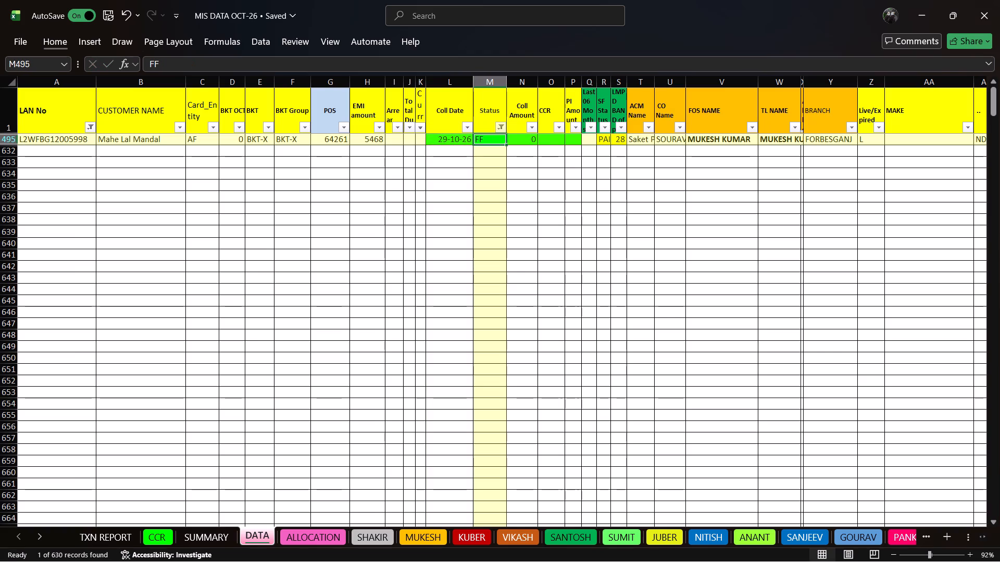
Set the filtered loan's Status to STAB and its Coll Amount to 5500, and save the workbook.
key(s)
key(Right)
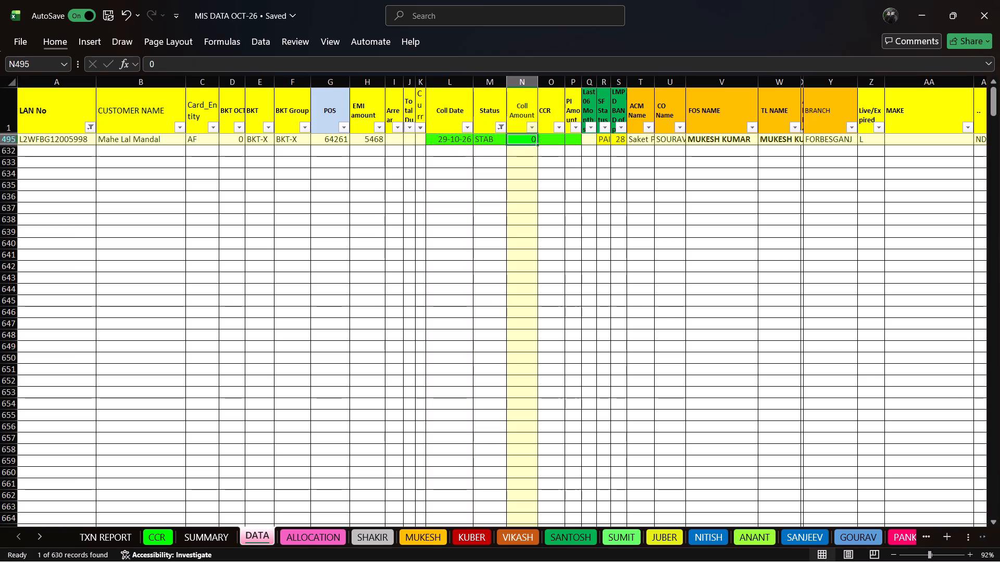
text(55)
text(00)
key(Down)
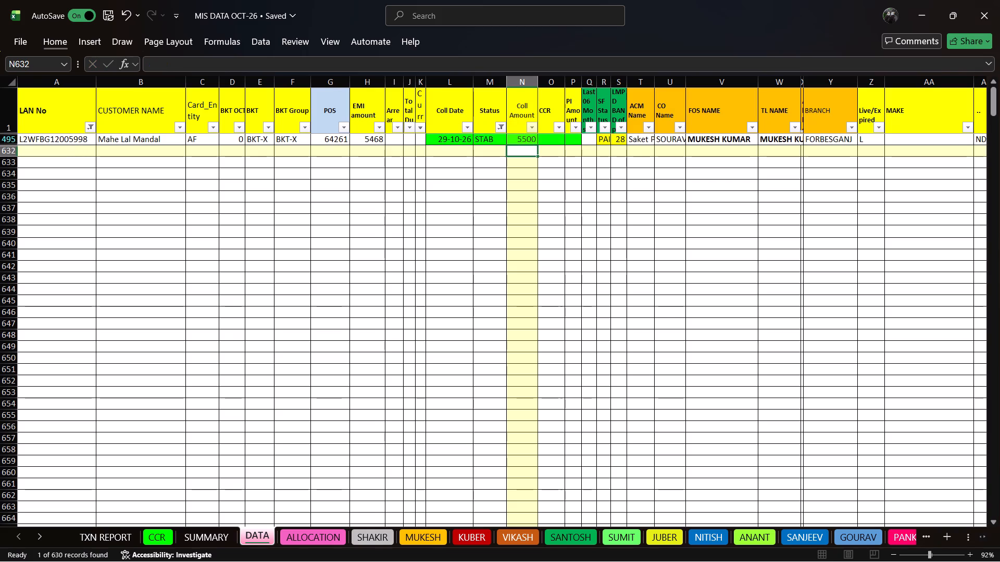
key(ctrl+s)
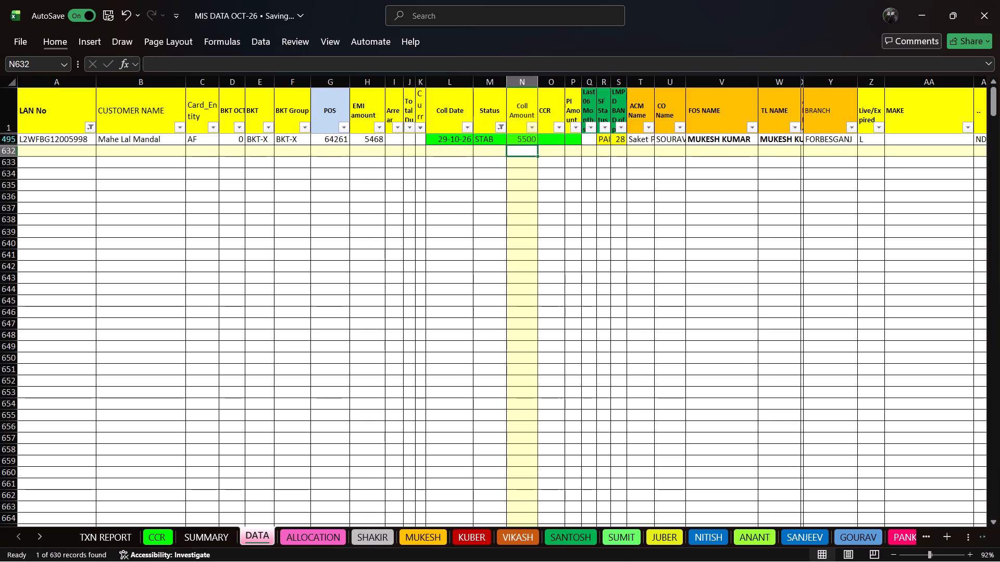
Refresh the Bucket Wise Performance pivot table on the SUMMARY sheet.
click(204, 534)
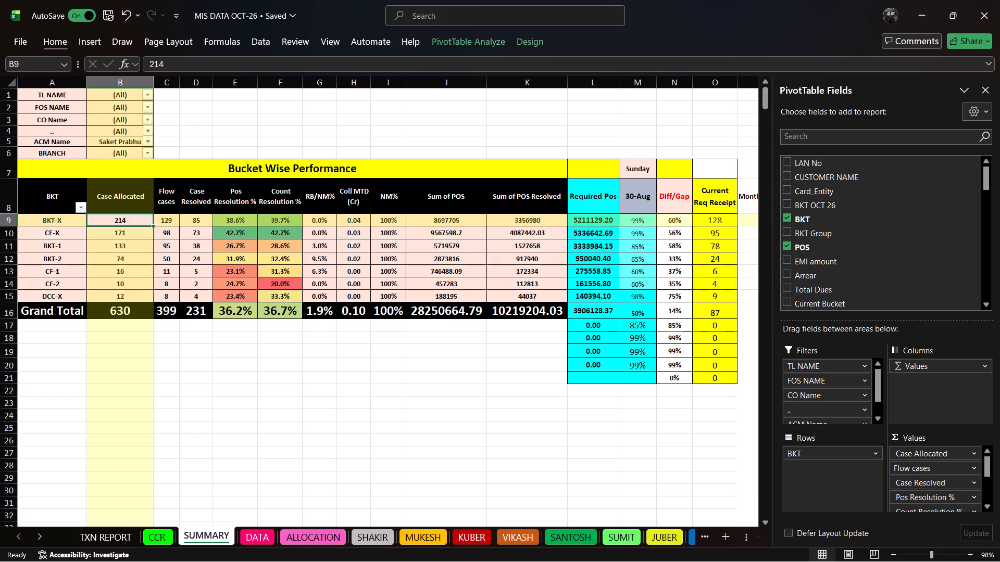
right_click(110, 219)
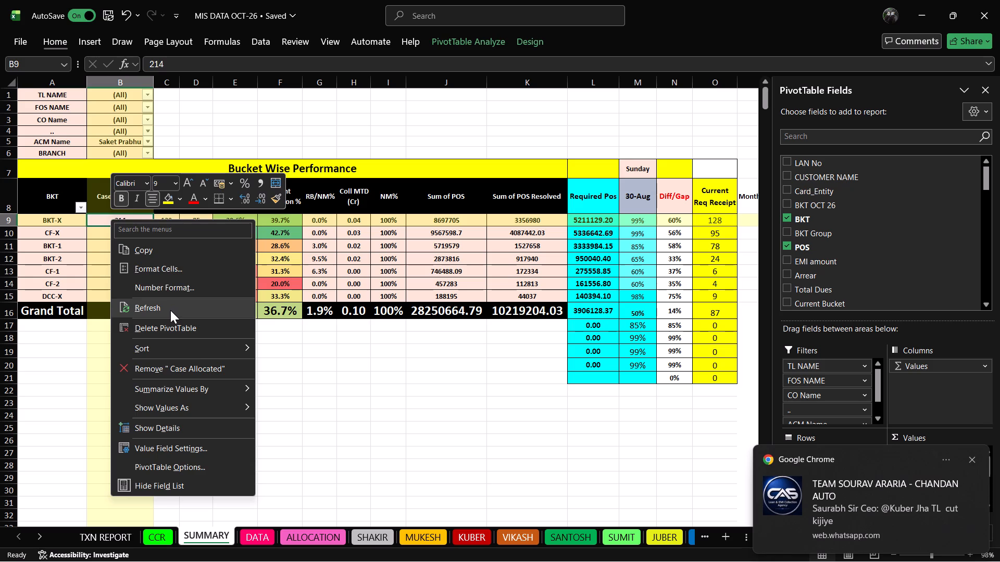
click(167, 309)
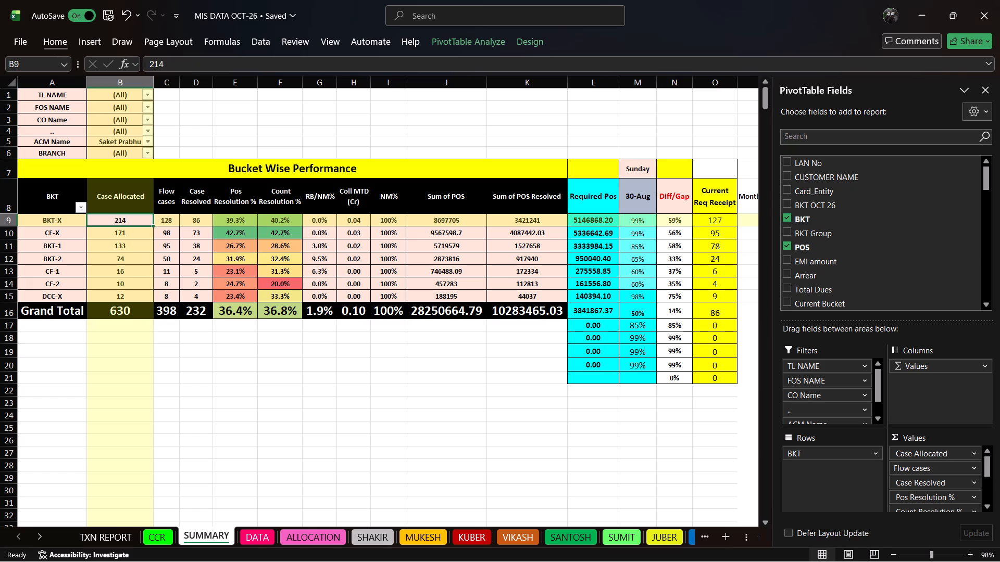
Return to the DATA sheet and clear every column filter, leaving fresh filter controls on the header row.
click(252, 537)
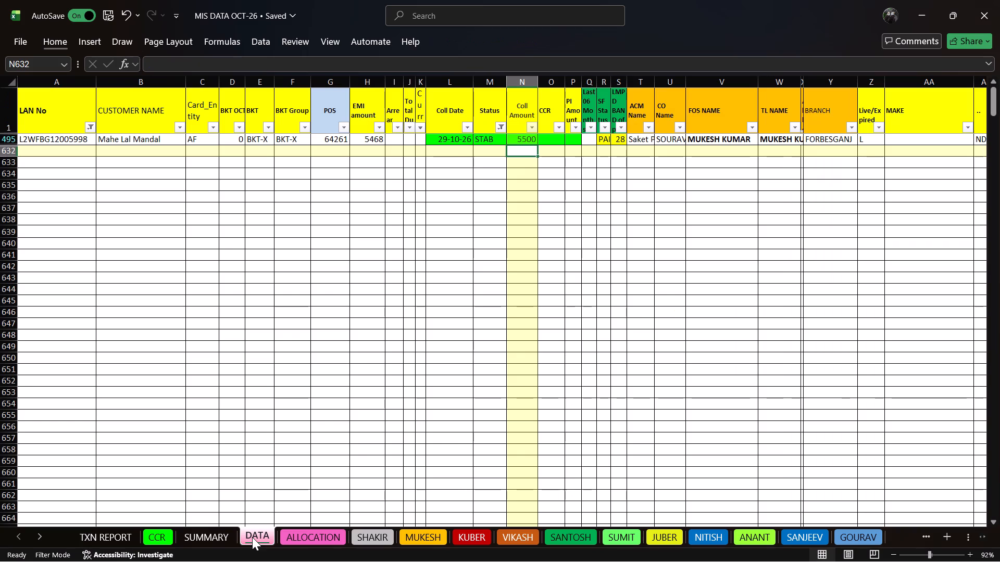
key(Up)
key(Up)
key(Up)
key(Up)
key(Up)
key(Up)
key(Up)
key(Up)
key(Up)
key(Up)
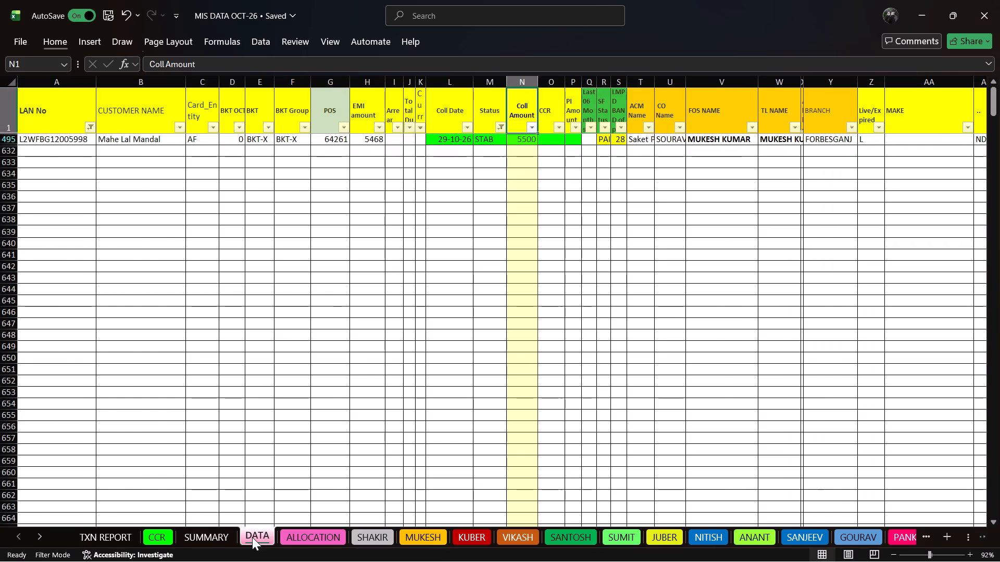
key(ctrl+shift+l)
key(ctrl+Left)
key(ctrl+Left)
key(ctrl+Left)
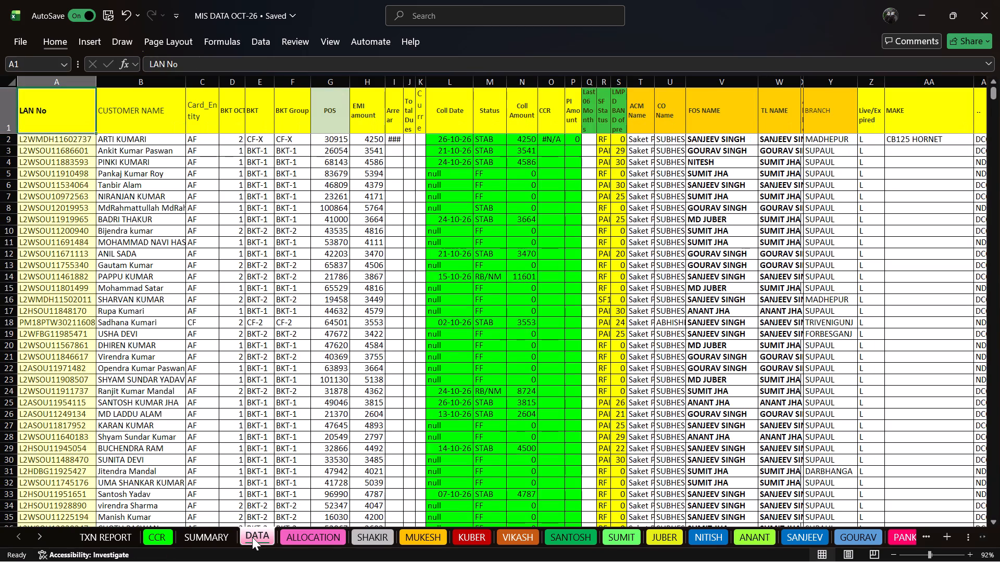
key(ctrl+shift+l)
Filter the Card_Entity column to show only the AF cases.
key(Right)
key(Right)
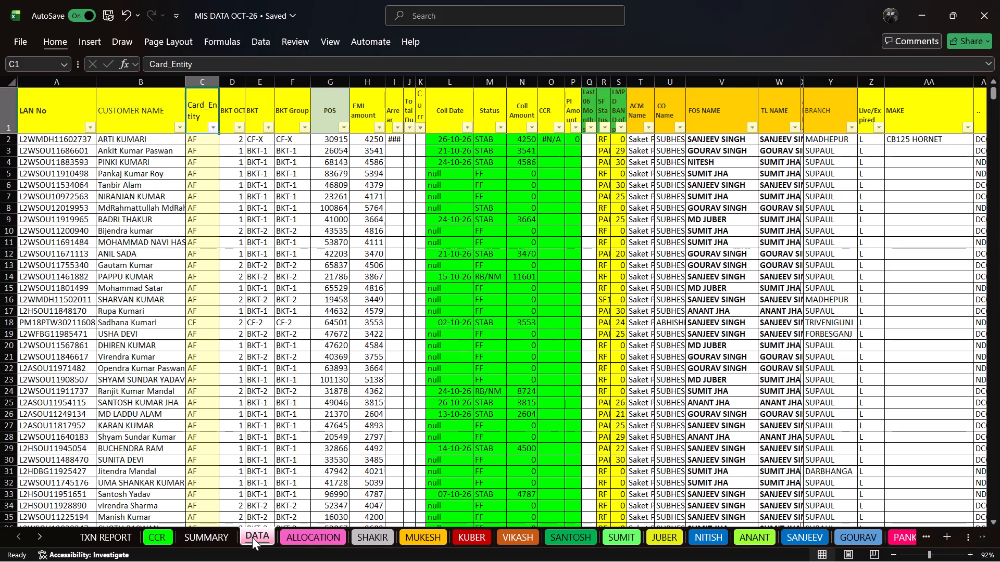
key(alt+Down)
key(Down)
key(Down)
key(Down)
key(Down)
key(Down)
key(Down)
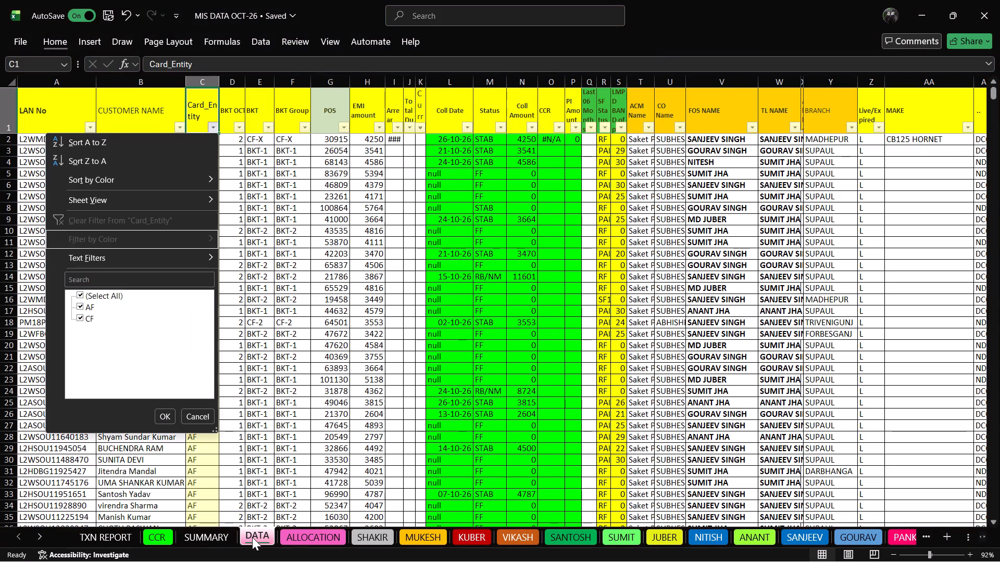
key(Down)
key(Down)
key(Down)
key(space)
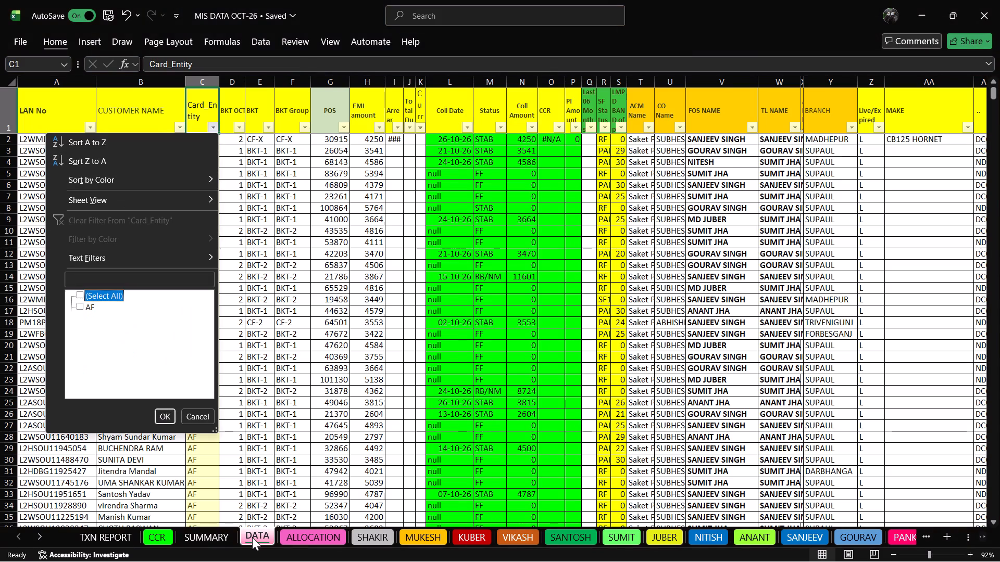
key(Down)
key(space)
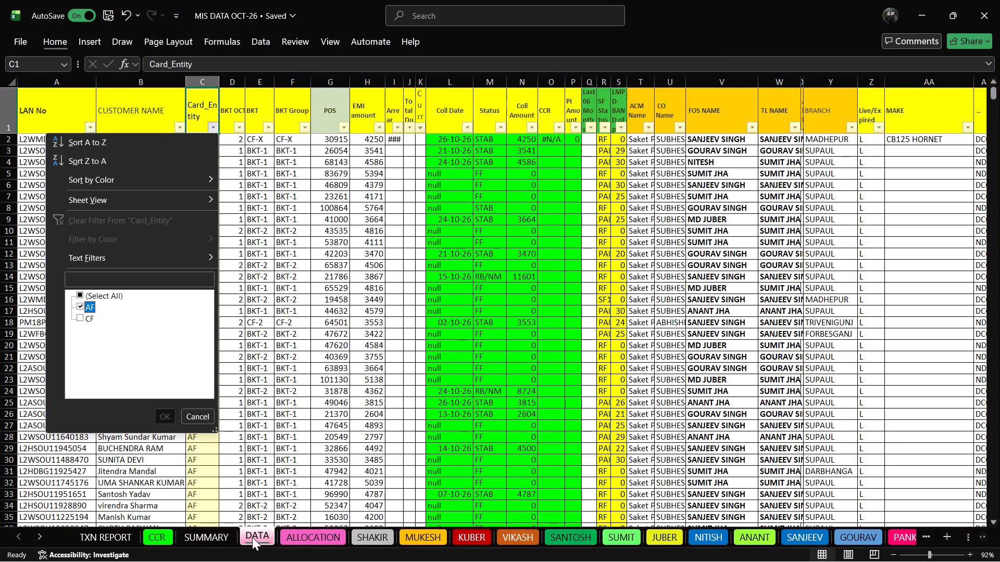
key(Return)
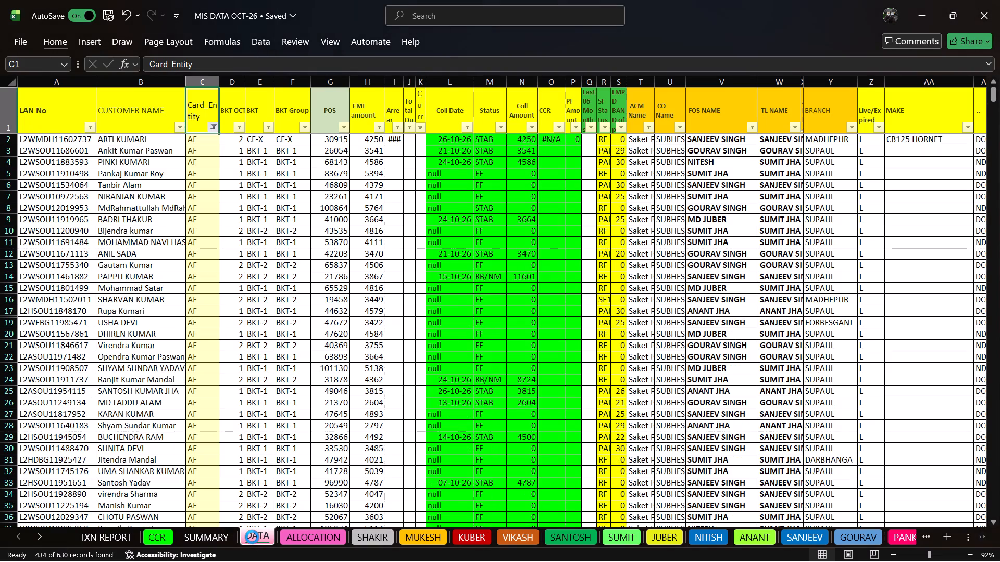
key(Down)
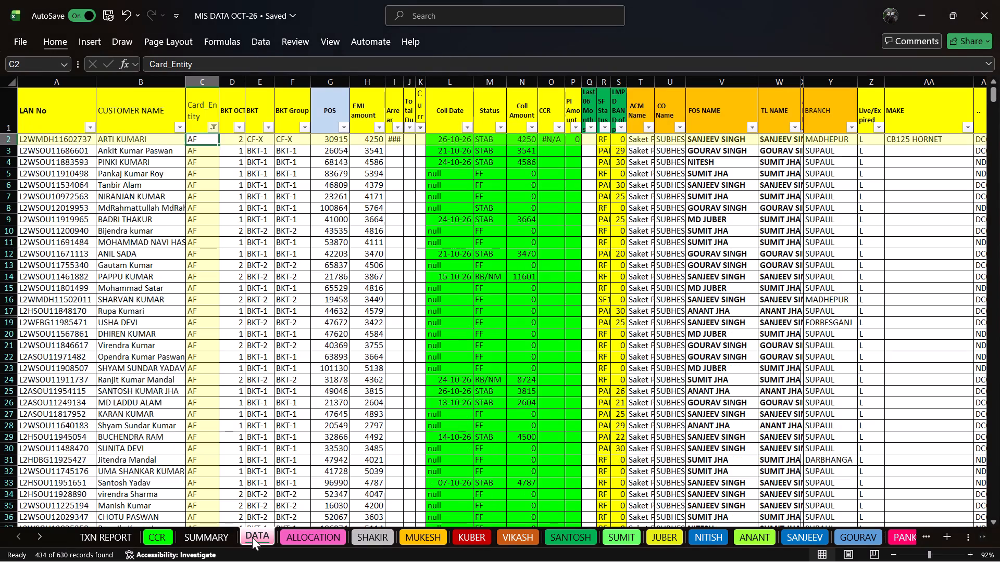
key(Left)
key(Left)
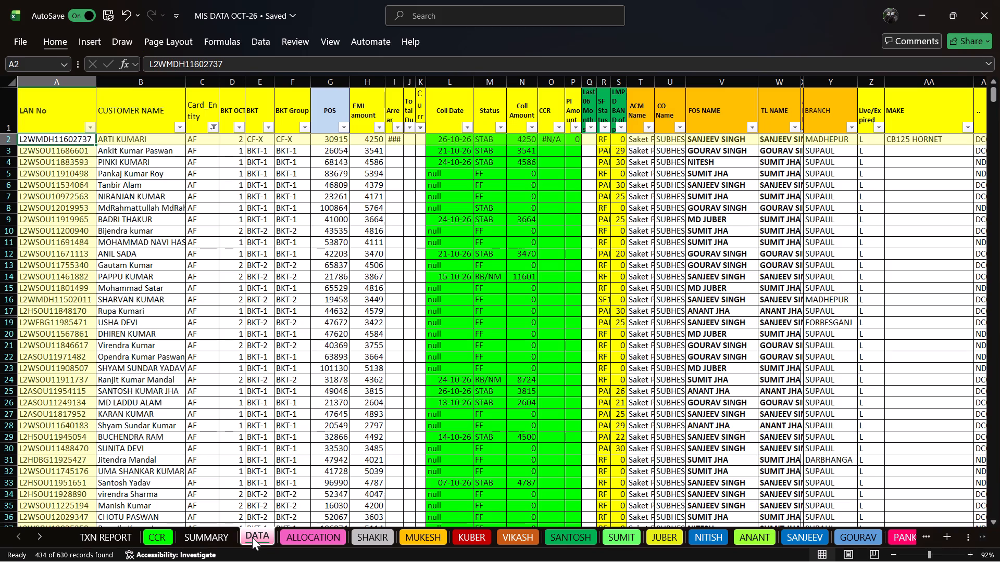
Switch the Card_Entity filter from AF to show only the CF cases.
key(Up)
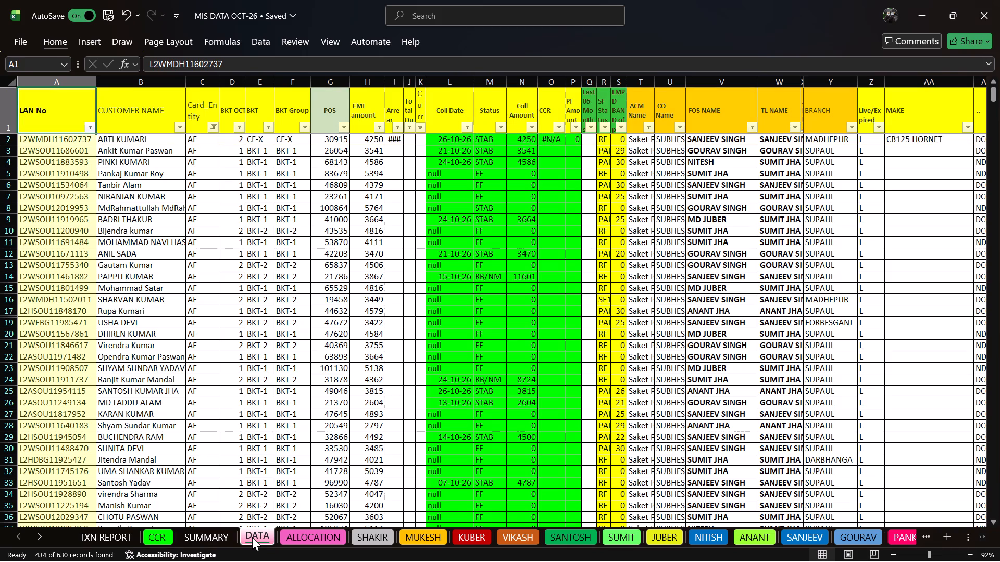
key(Right)
key(Right)
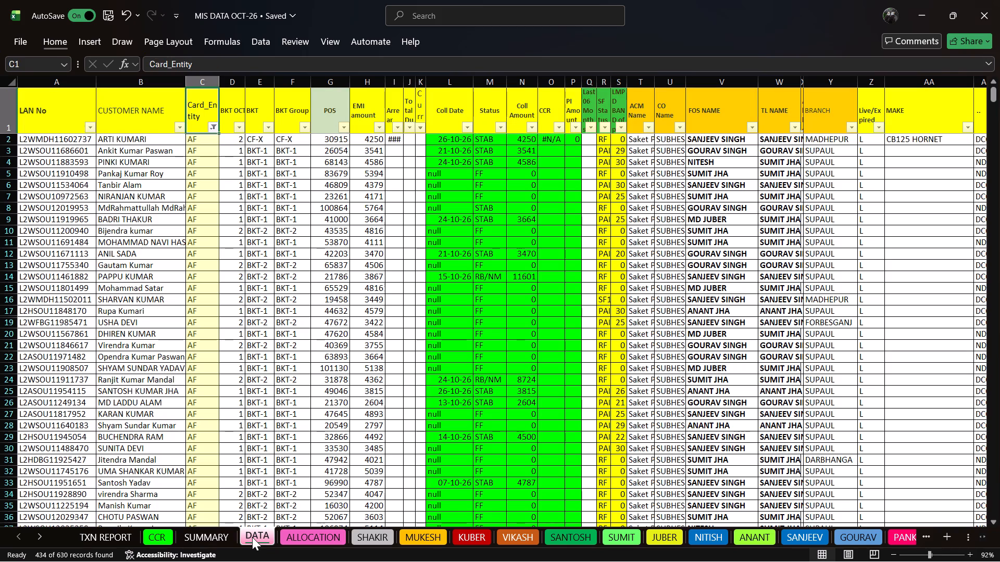
key(alt+Down)
key(Down)
key(Down)
key(Down)
key(Down)
key(Down)
key(Down)
key(Down)
key(Down)
key(Down)
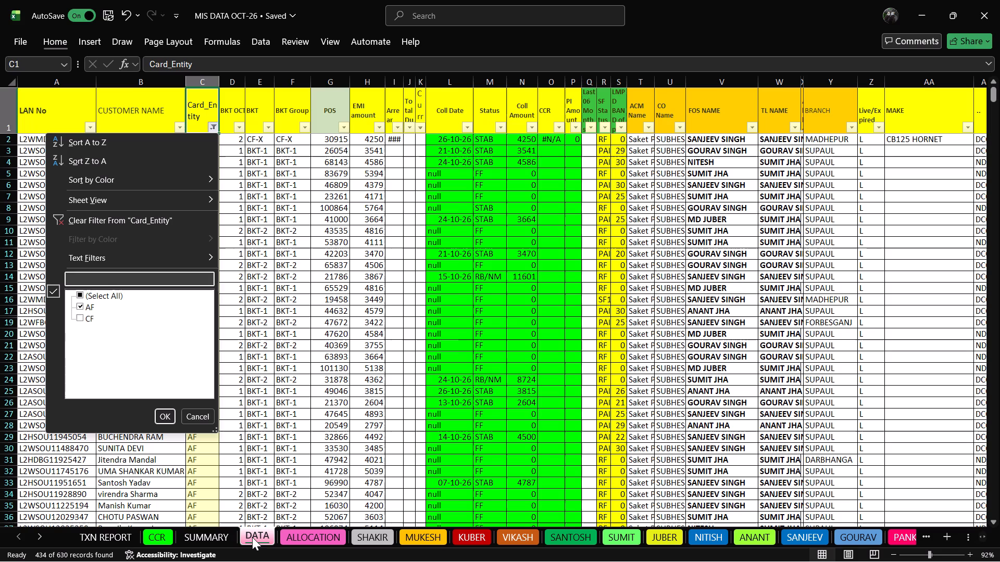
key(Down)
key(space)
key(Down)
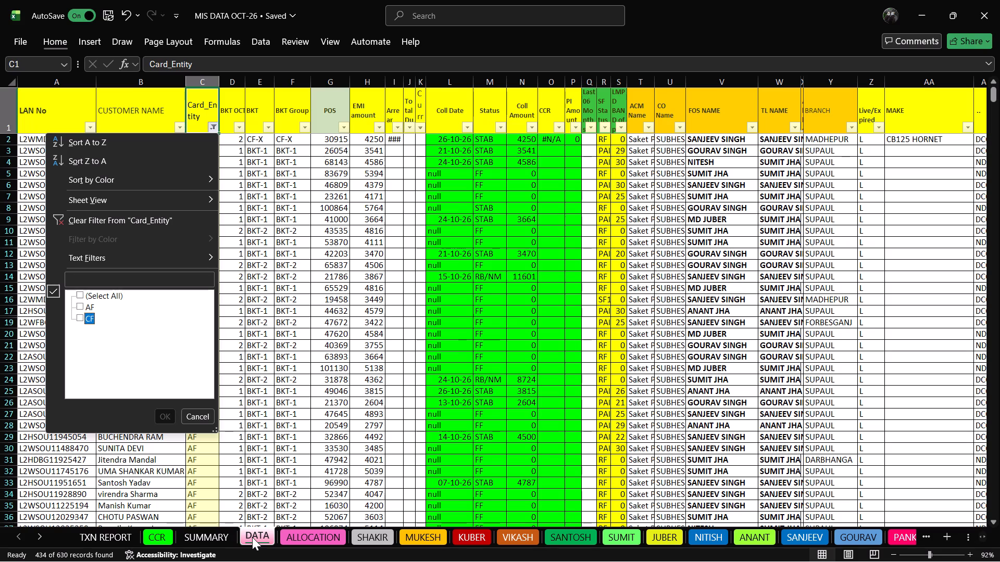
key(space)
key(Return)
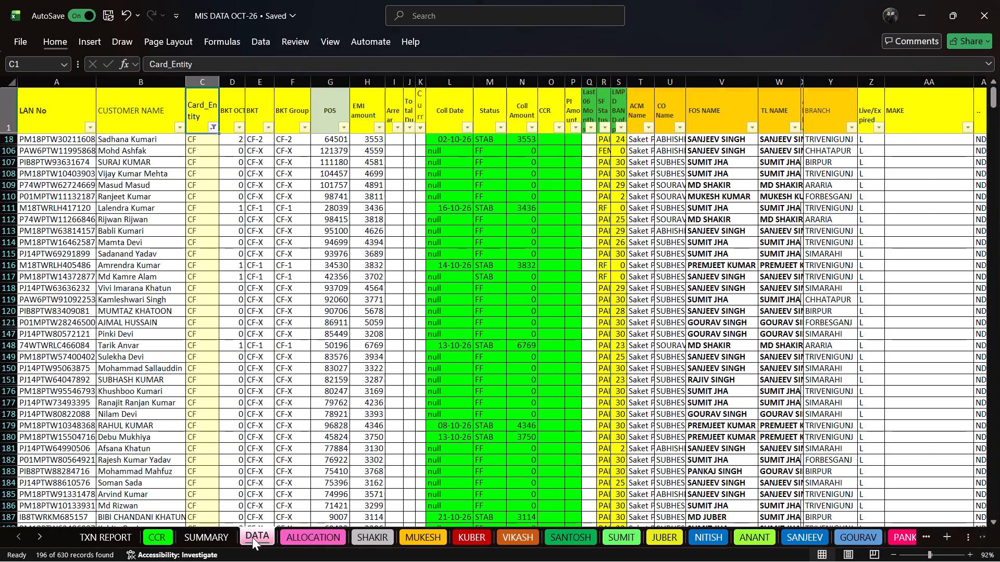
key(Down)
key(Left)
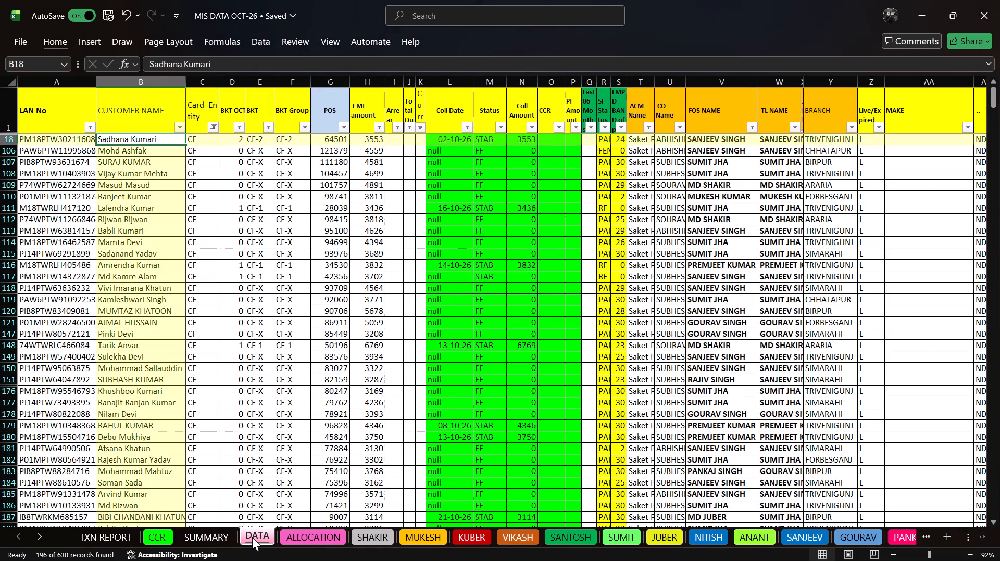
key(Left)
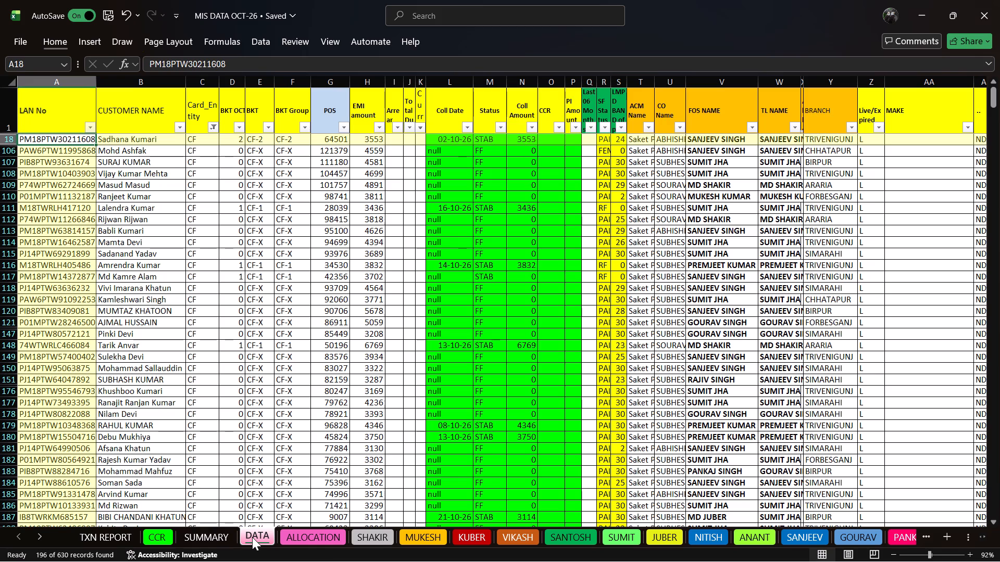
Set the Card_Entity filter back to all entities so that both AF and CF cases are included.
key(Up)
key(Right)
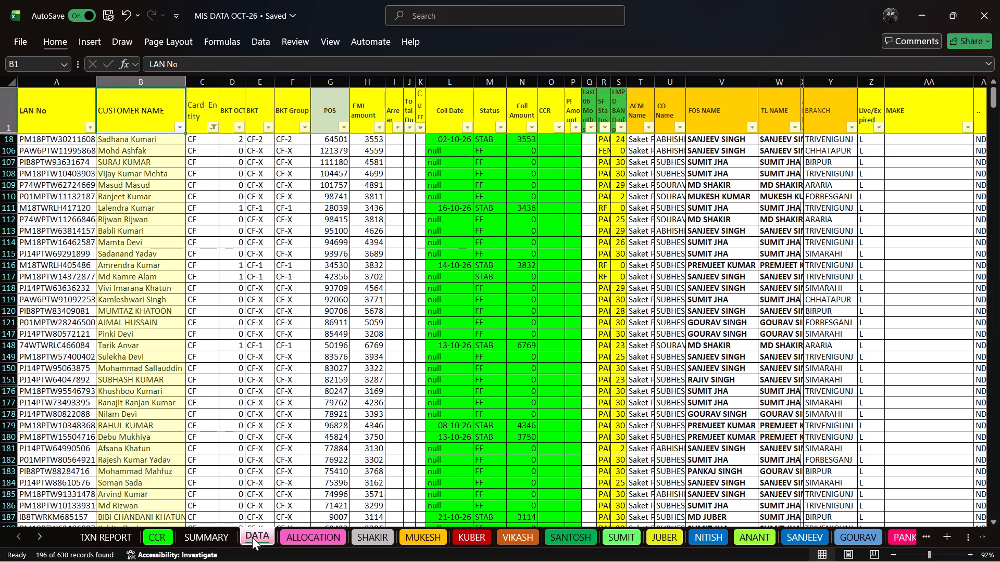
key(Right)
key(alt+Down)
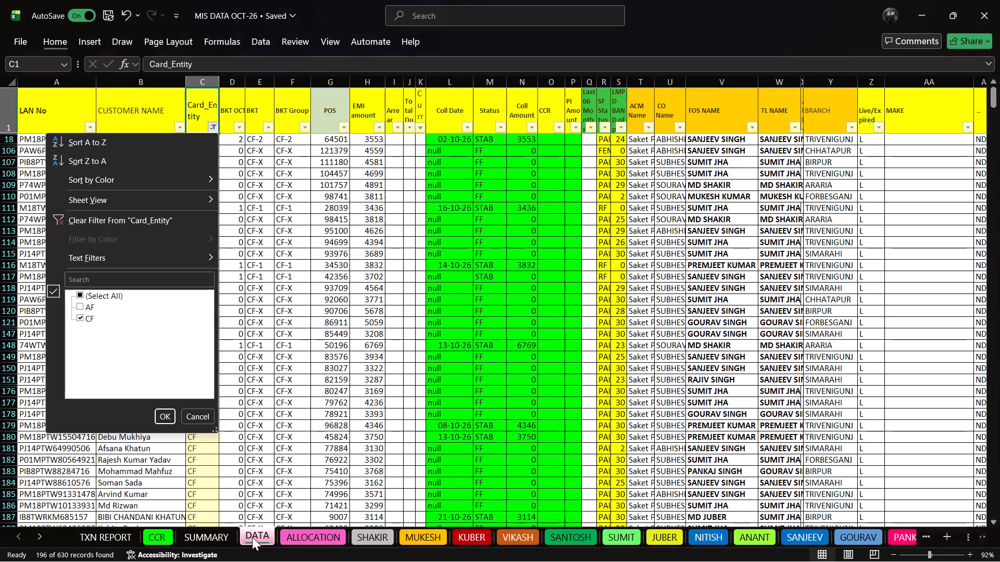
key(Down)
key(Down)
key(Down)
key(Down)
key(Down)
key(Down)
key(Down)
key(Down)
key(Down)
key(Down)
key(Down)
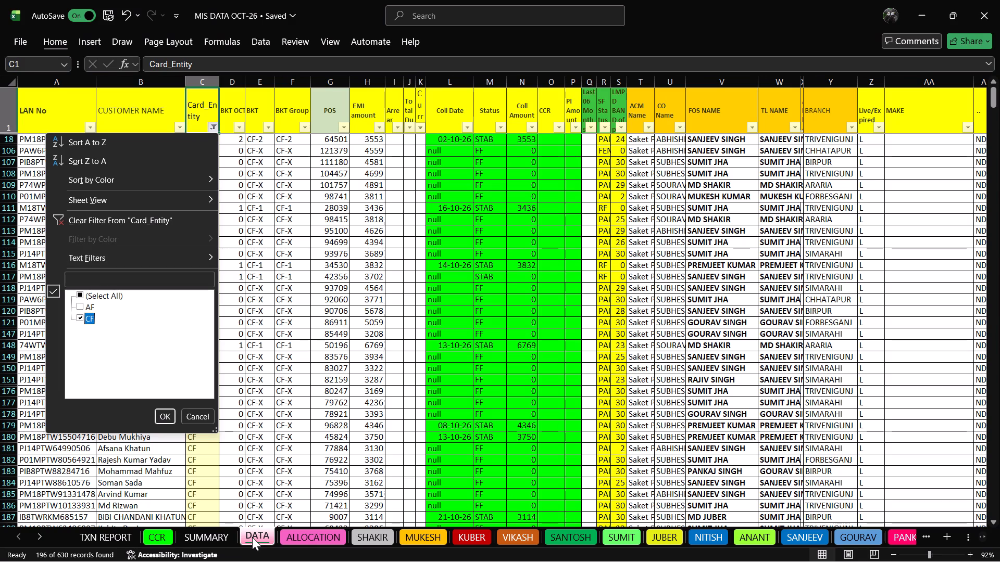
key(Up)
key(Up)
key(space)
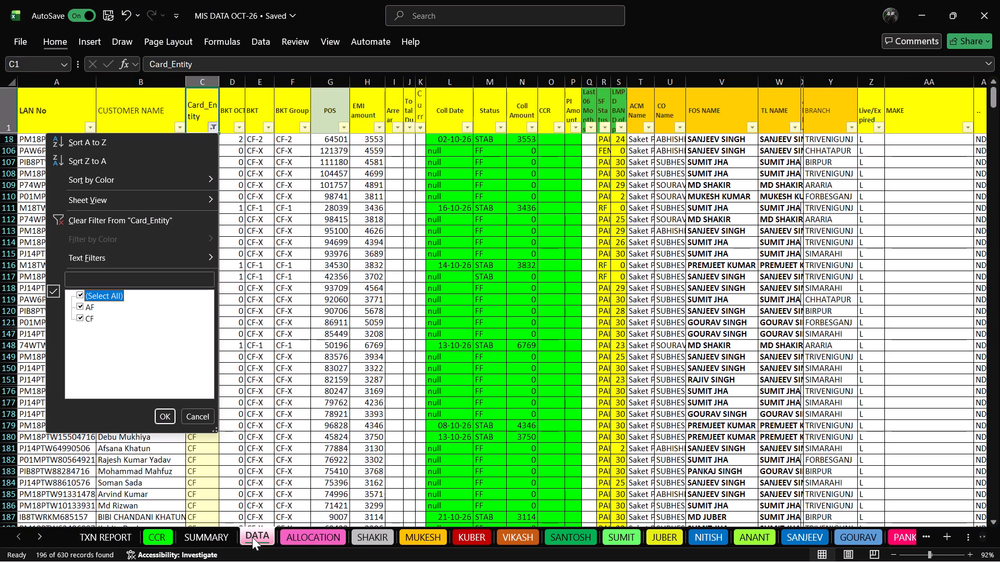
key(Return)
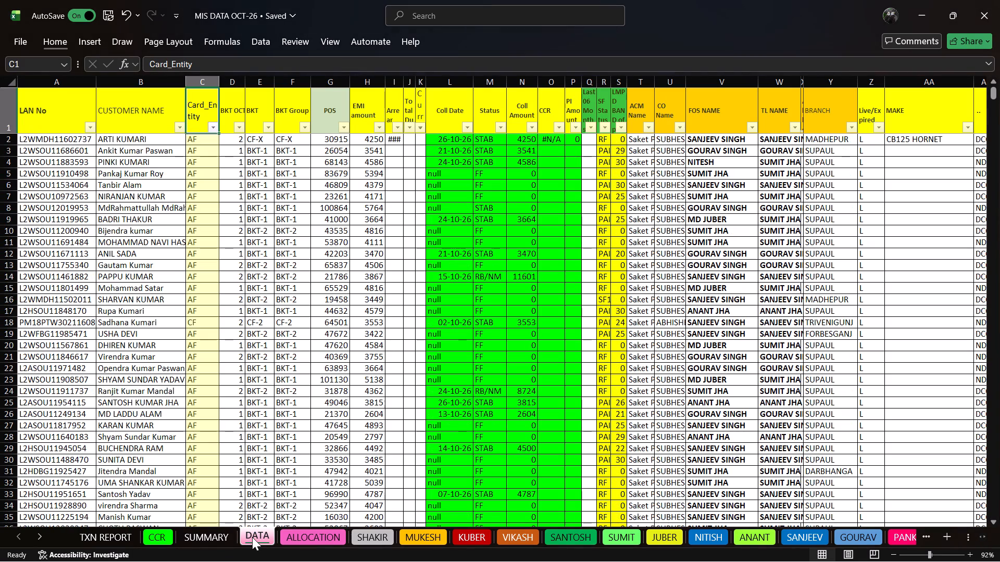
key(alt+Down)
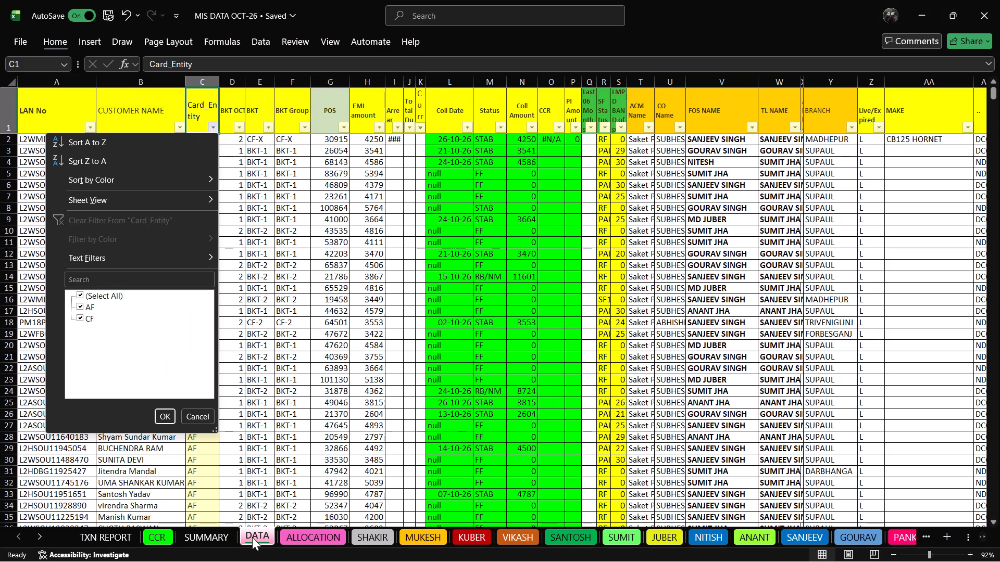
key(Escape)
Filter the Status column to show only the FF cases.
key(Down)
key(Down)
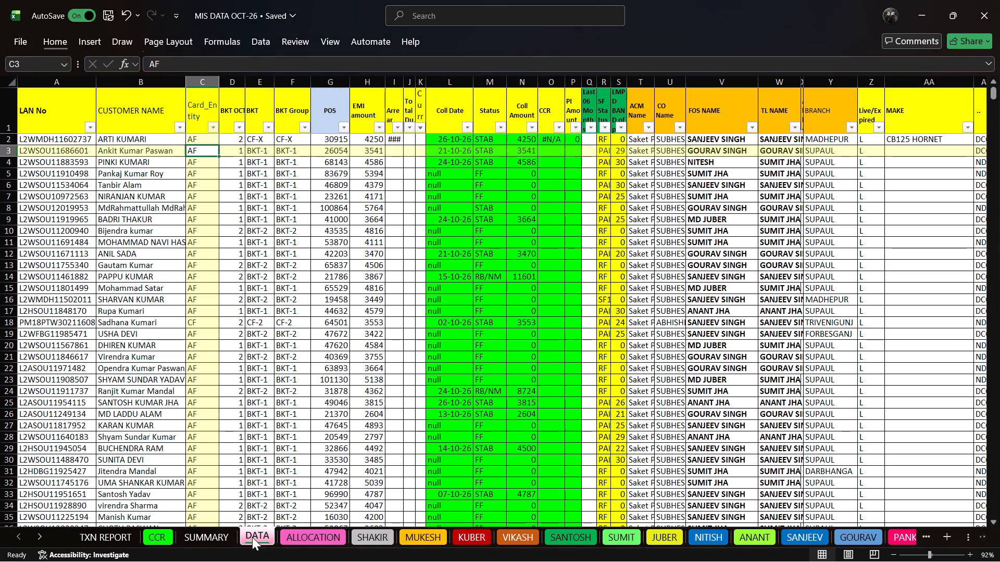
key(Up)
key(Right)
key(Right)
key(Right)
key(Down)
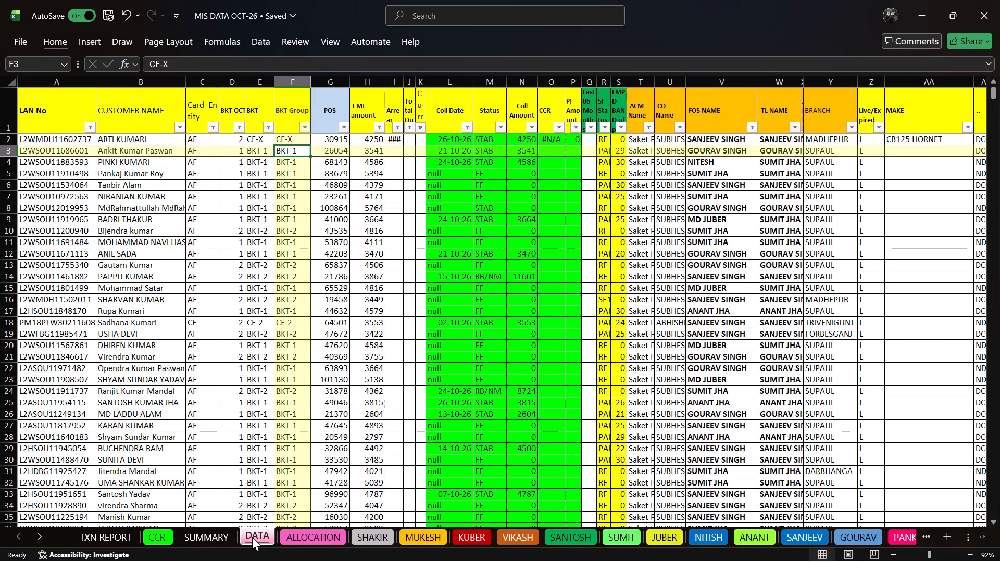
key(Up)
key(Right)
key(Up)
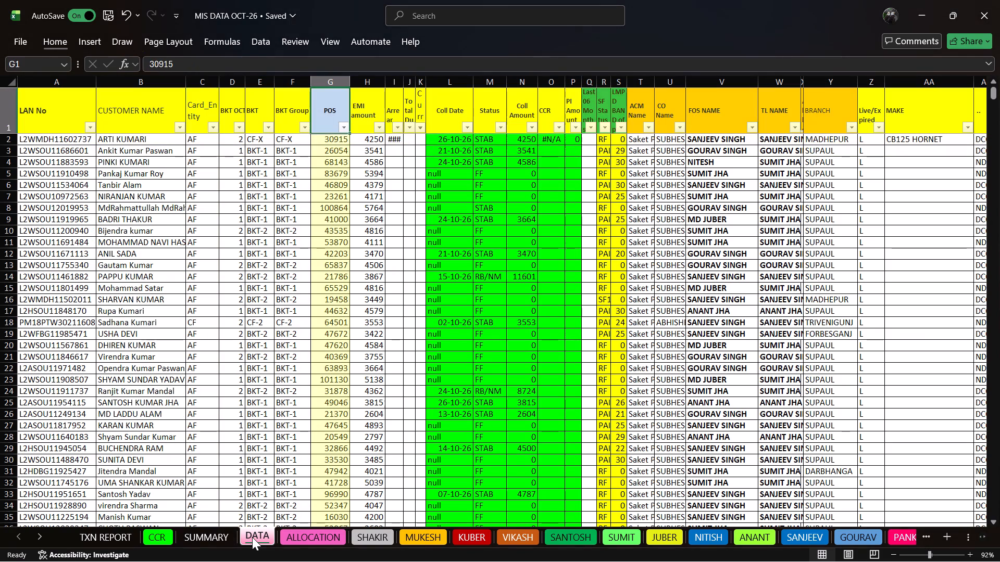
key(Right)
key(Right)
key(Right)
key(Right)
key(Right)
key(Right)
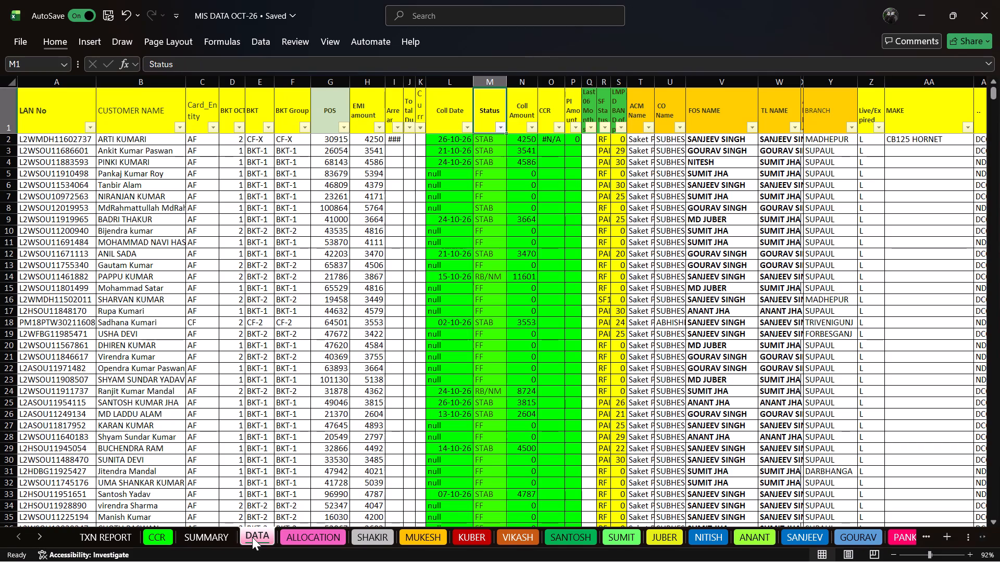
key(alt+Down)
key(Down)
key(Down)
key(Down)
key(Down)
key(Down)
key(Down)
key(Down)
key(Down)
key(Down)
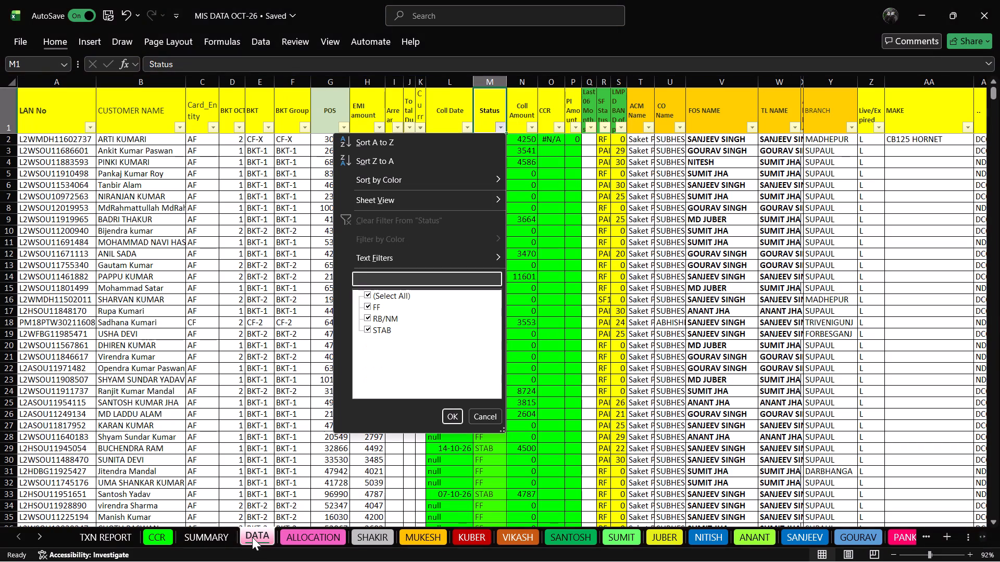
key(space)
key(Down)
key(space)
key(Return)
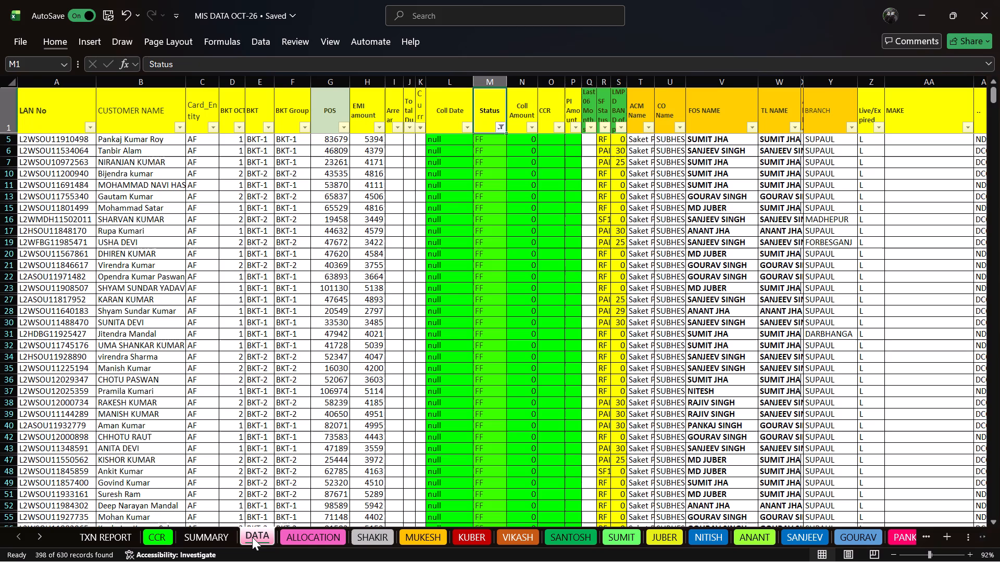
Filter the FOS NAME column to only the first field officer in its list.
key(Right)
key(Right)
key(Right)
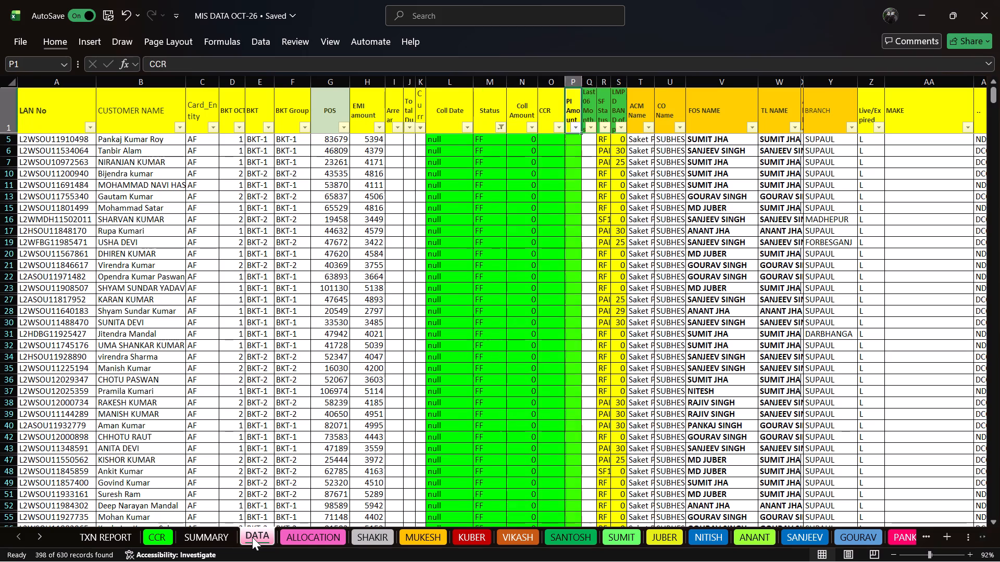
key(Right)
key(Right)
key(Right)
key(Right)
key(Right)
key(Right)
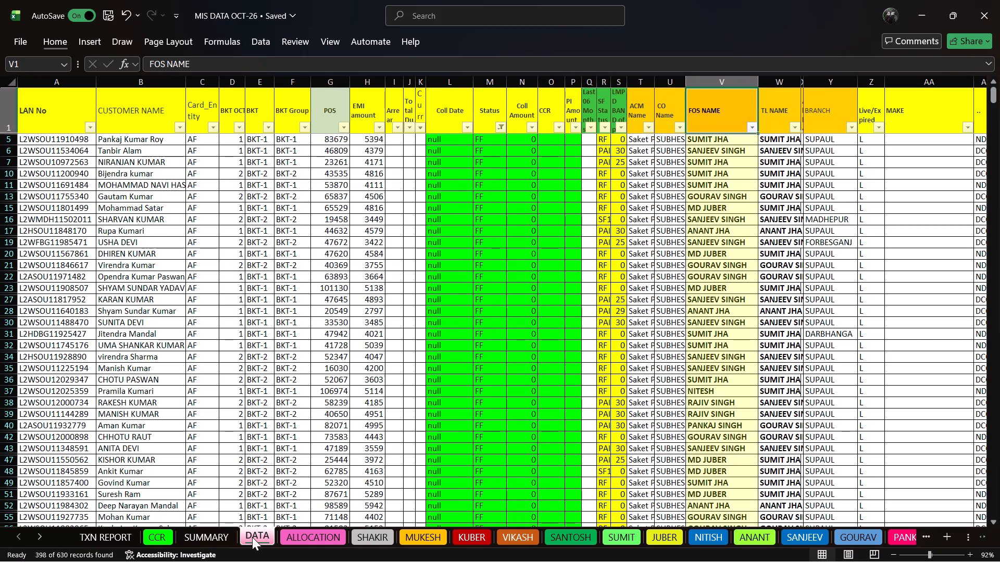
key(alt+Down)
key(Down)
key(Down)
key(Down)
key(Down)
key(Down)
key(Down)
key(Down)
key(Down)
key(Down)
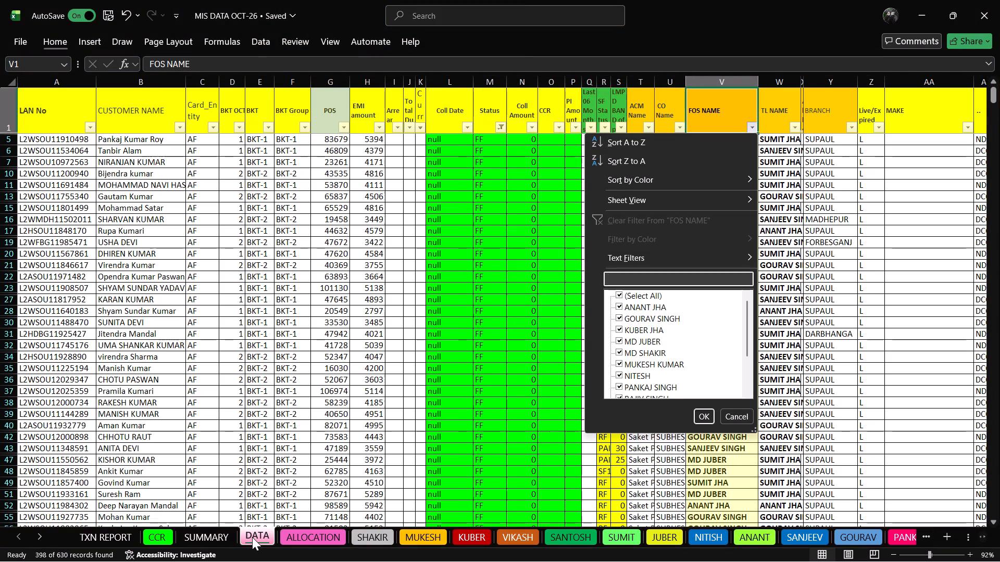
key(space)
key(Down)
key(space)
key(Return)
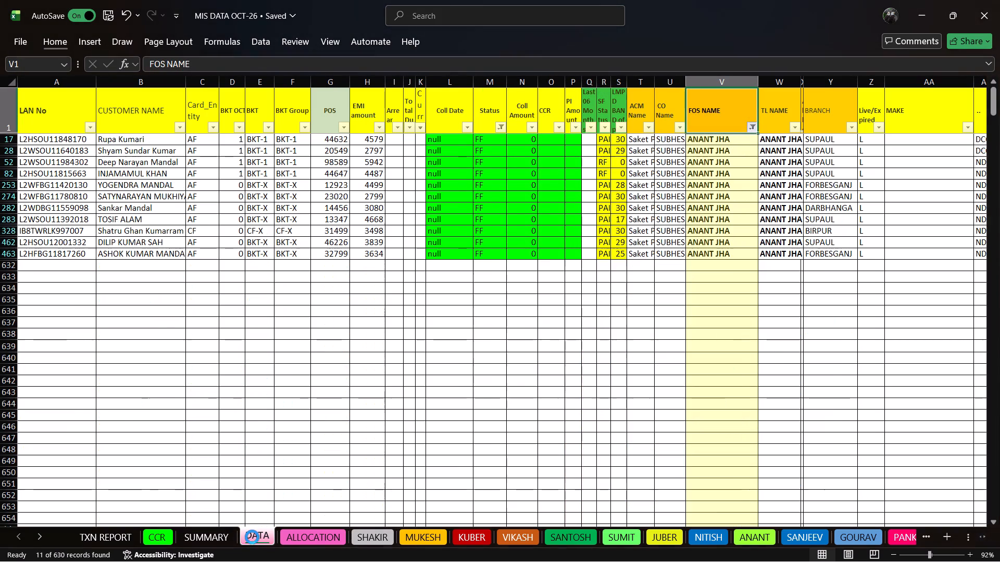
Sort the filtered cases by the POS column from largest to smallest.
key(Left)
key(Left)
key(Left)
key(Left)
key(Left)
key(Left)
key(Left)
key(Left)
key(Left)
key(Left)
key(Left)
key(Left)
key(Left)
key(Left)
key(Left)
key(Left)
key(Left)
key(Left)
key(Left)
key(Left)
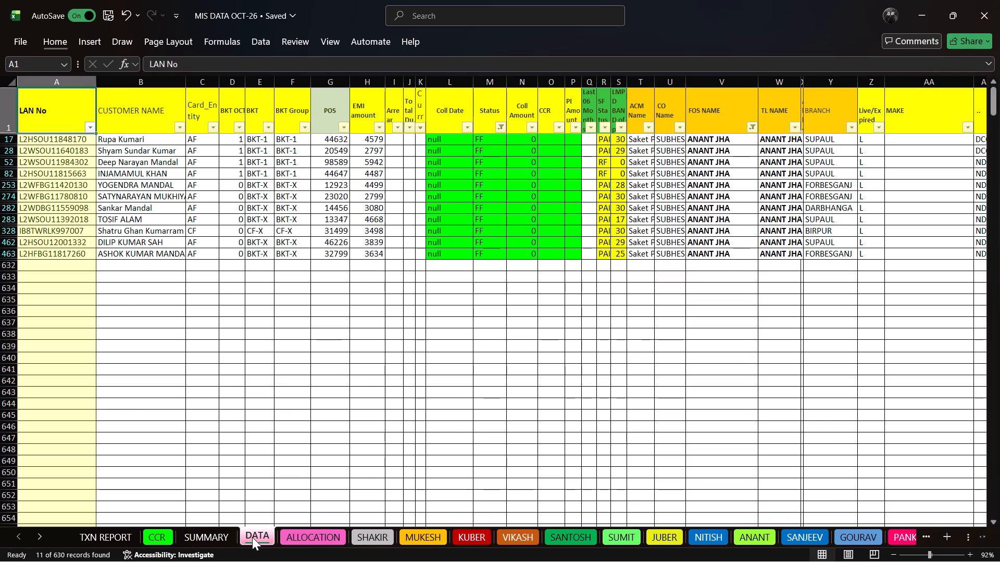
key(Right)
key(Right)
key(Right)
key(Right)
key(Right)
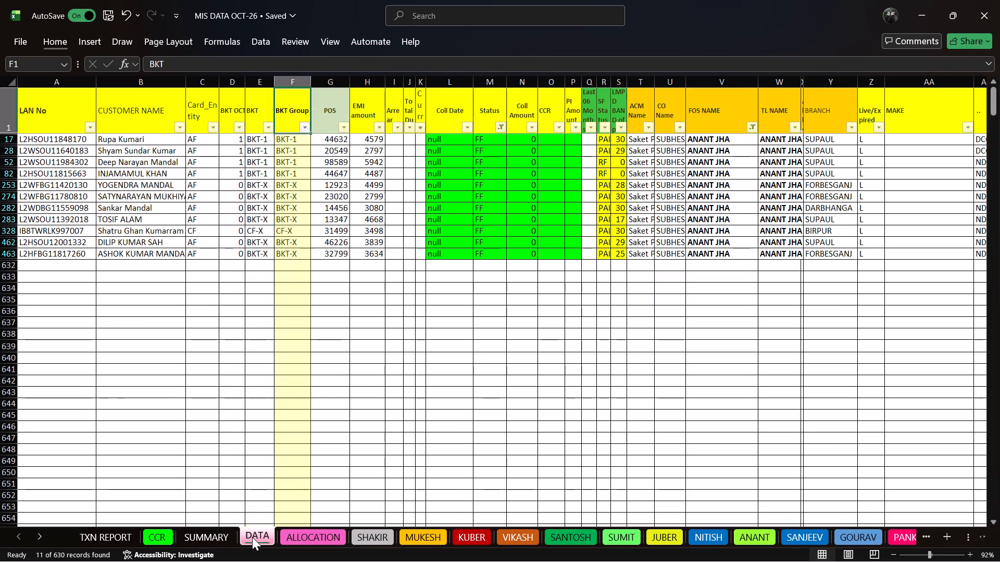
key(Right)
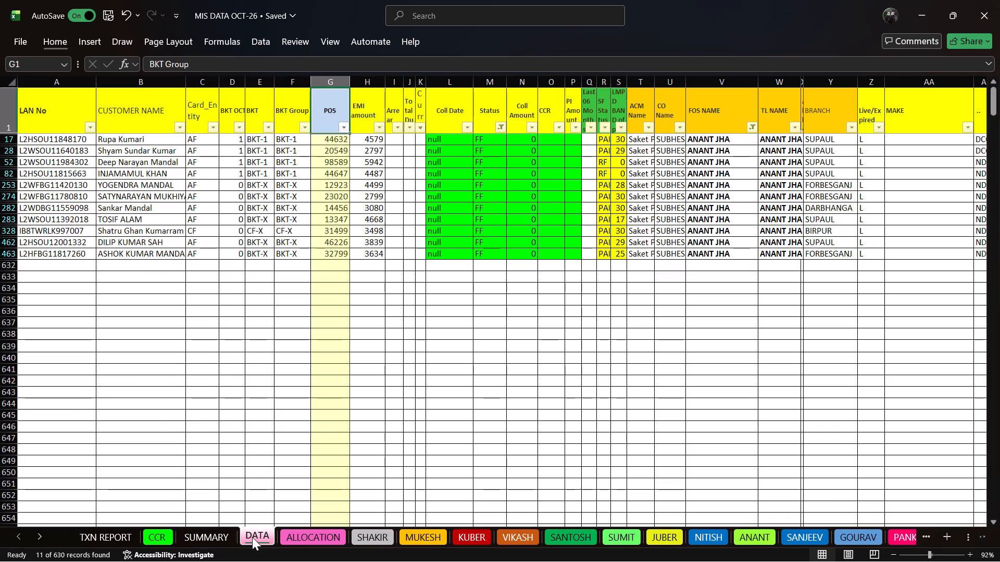
key(alt+Down)
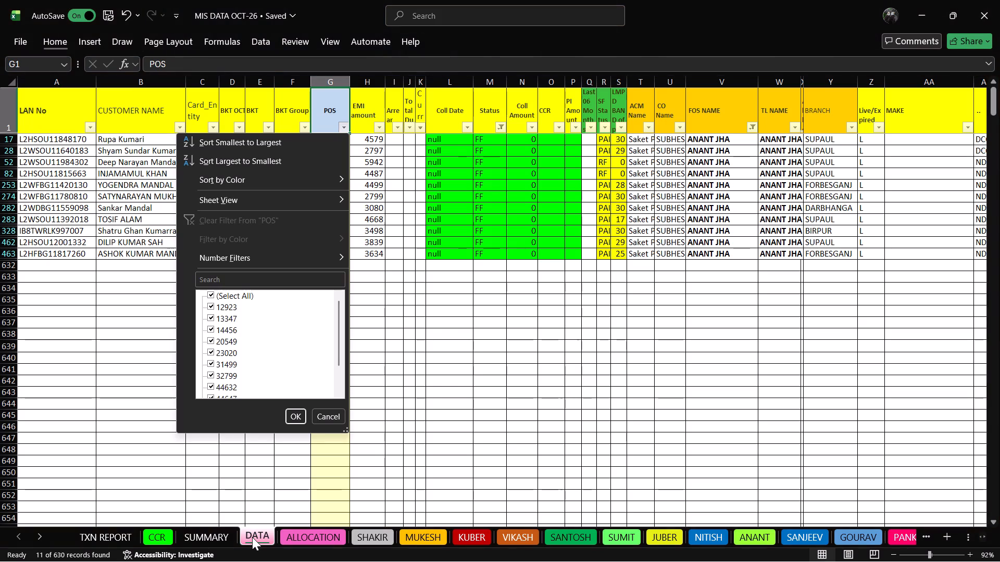
key(Down)
key(Down)
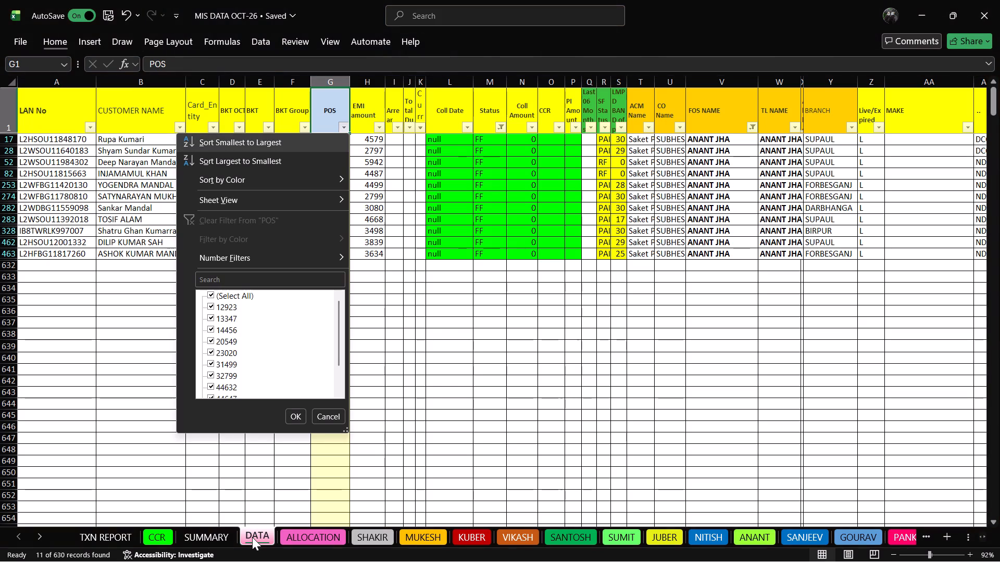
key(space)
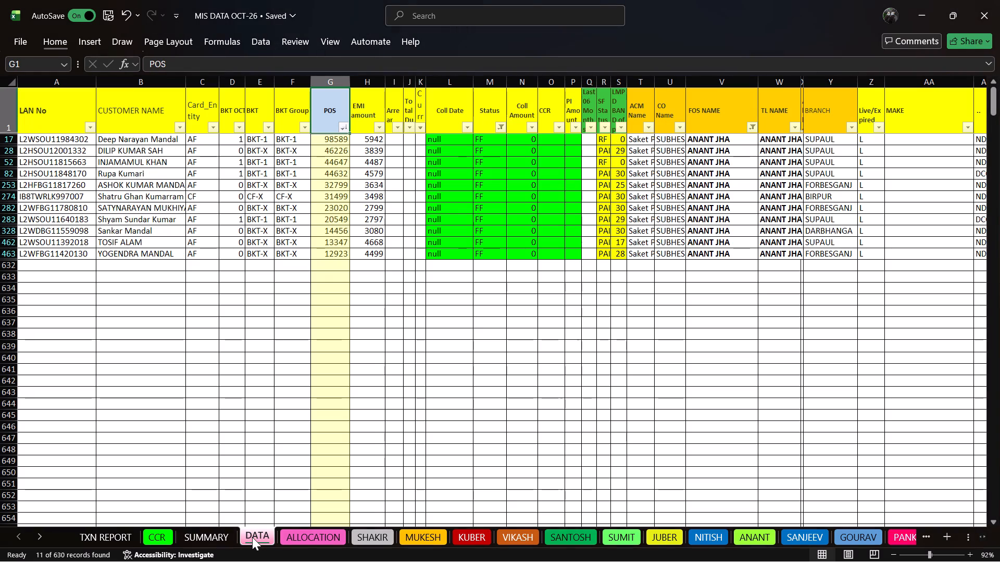
Sort the filtered cases by the BKT OCT 26 column from smallest to largest.
key(Left)
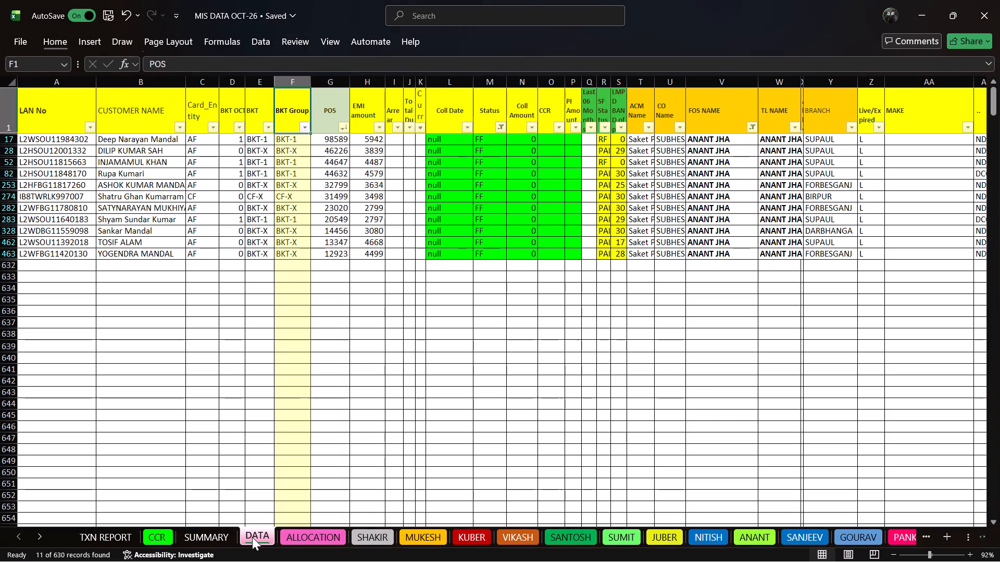
key(Left)
key(Left)
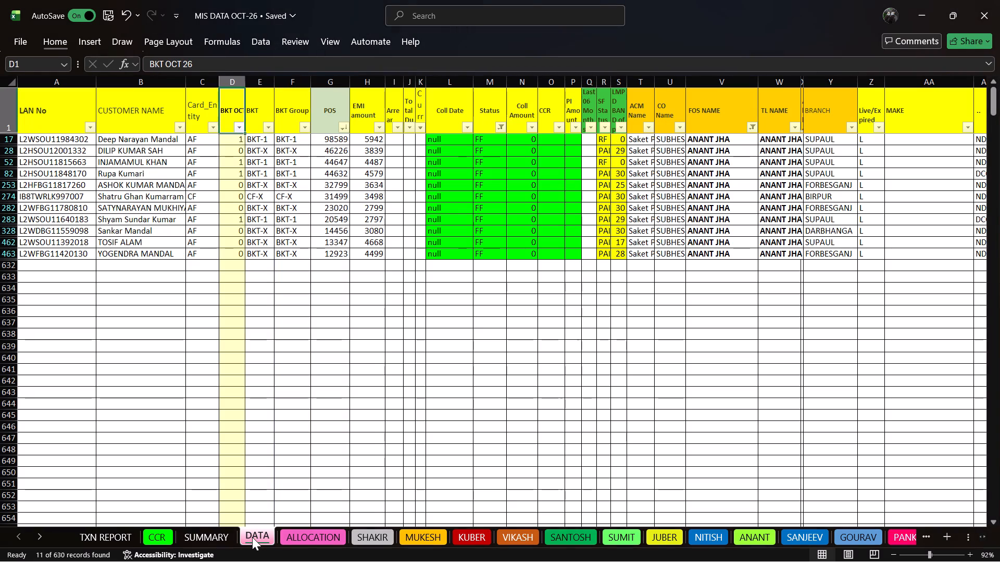
key(alt+Down)
key(Down)
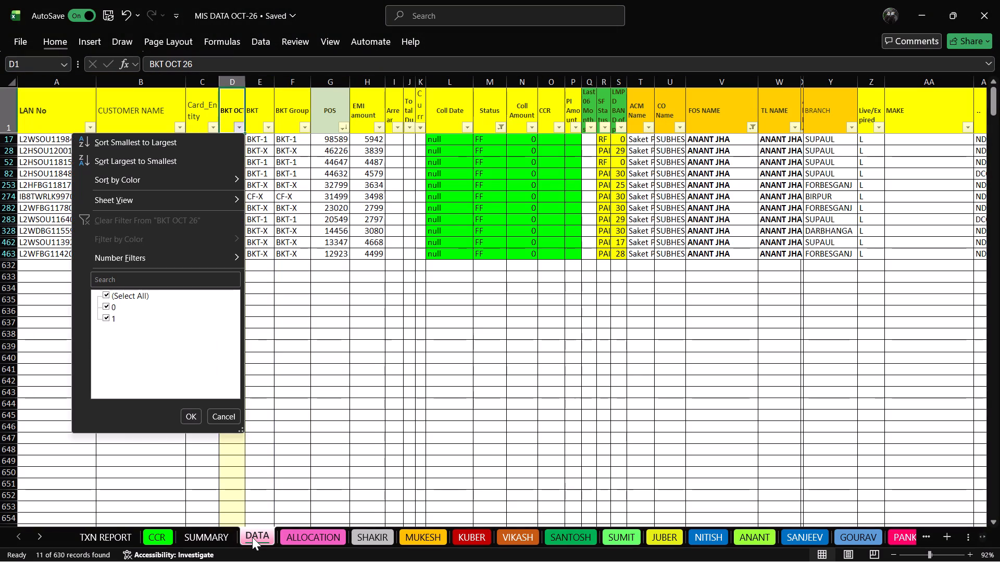
key(Down)
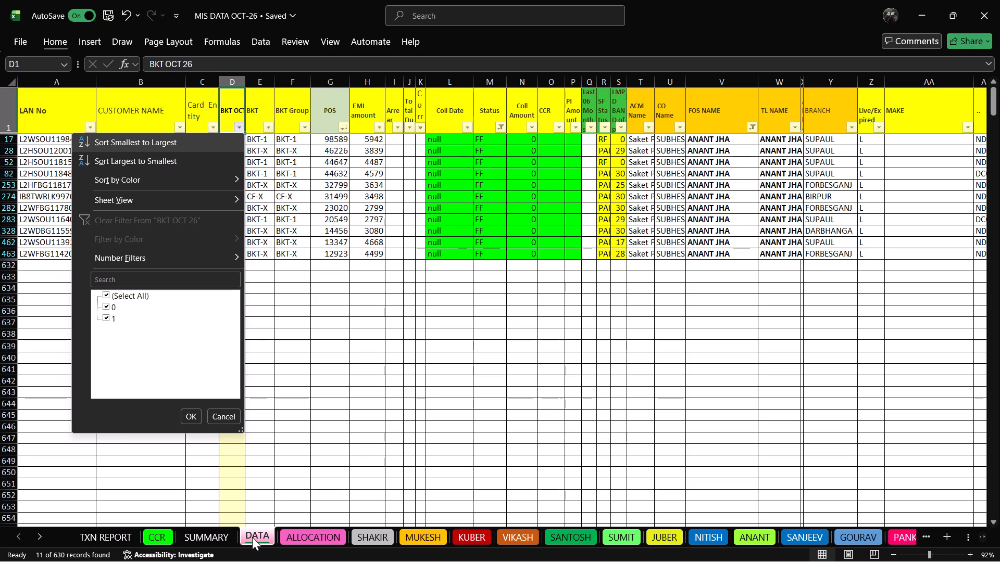
key(Up)
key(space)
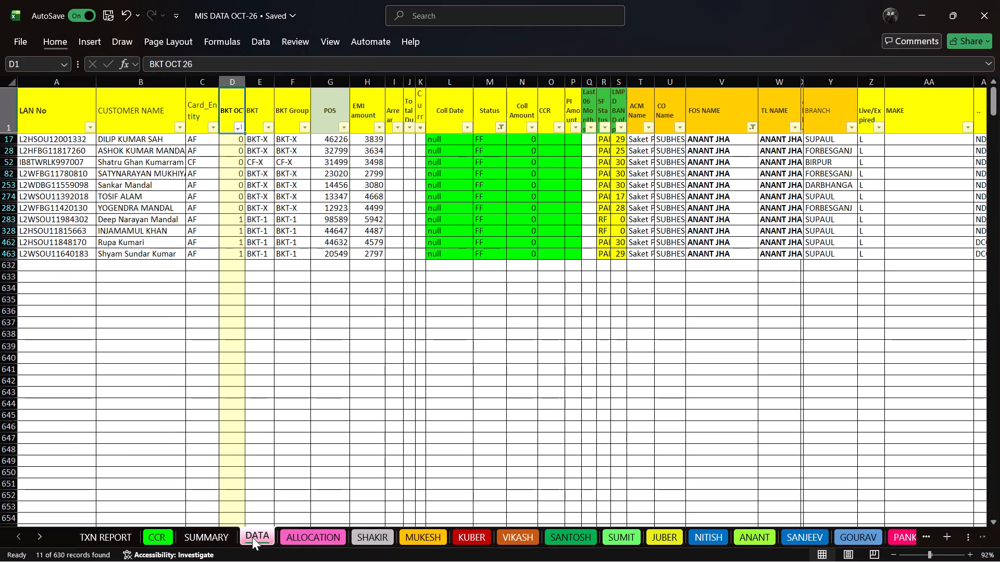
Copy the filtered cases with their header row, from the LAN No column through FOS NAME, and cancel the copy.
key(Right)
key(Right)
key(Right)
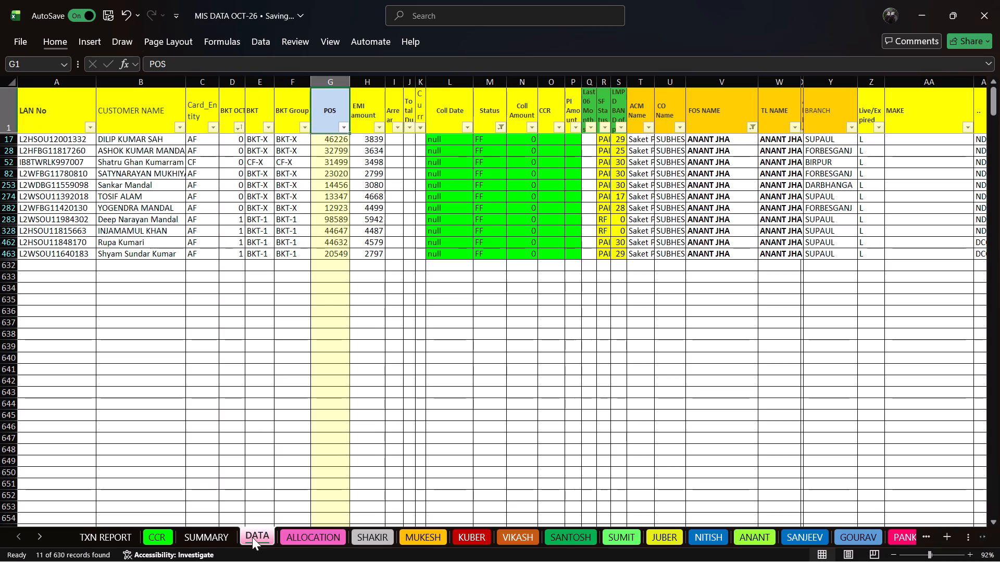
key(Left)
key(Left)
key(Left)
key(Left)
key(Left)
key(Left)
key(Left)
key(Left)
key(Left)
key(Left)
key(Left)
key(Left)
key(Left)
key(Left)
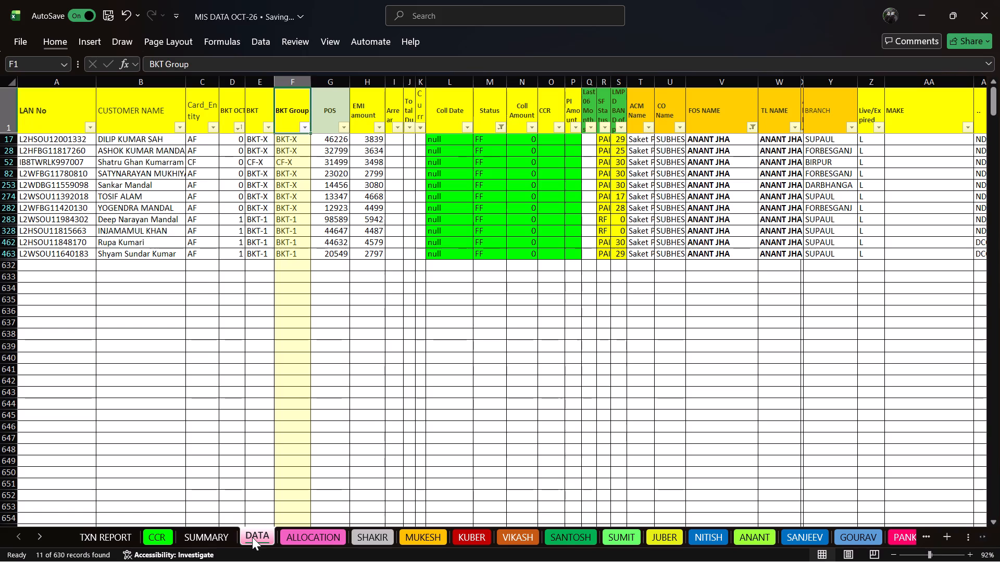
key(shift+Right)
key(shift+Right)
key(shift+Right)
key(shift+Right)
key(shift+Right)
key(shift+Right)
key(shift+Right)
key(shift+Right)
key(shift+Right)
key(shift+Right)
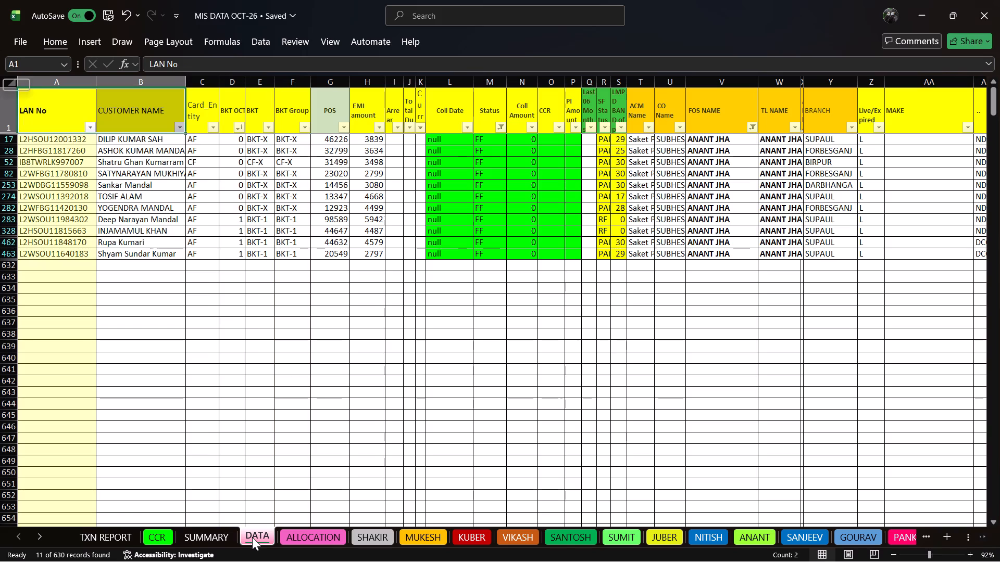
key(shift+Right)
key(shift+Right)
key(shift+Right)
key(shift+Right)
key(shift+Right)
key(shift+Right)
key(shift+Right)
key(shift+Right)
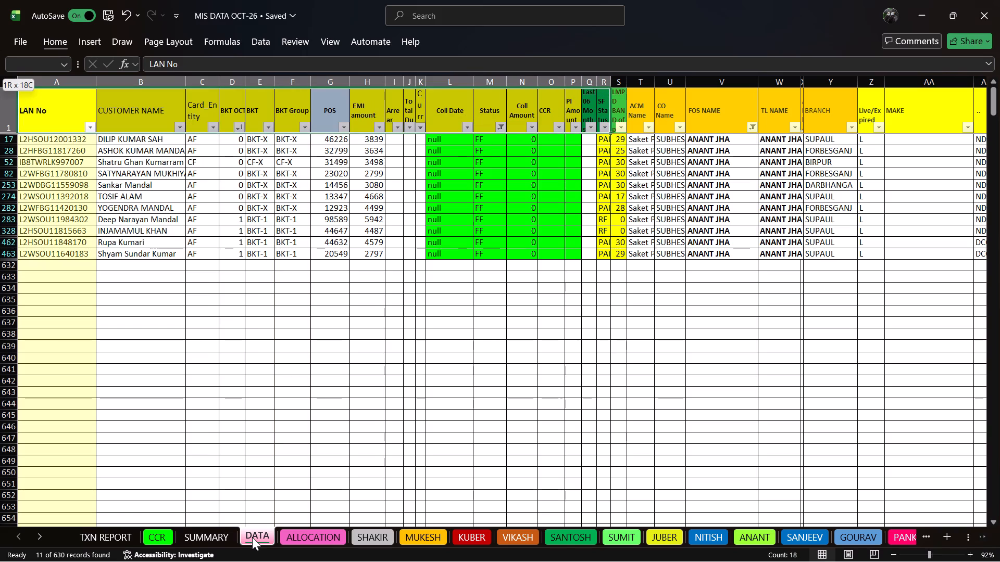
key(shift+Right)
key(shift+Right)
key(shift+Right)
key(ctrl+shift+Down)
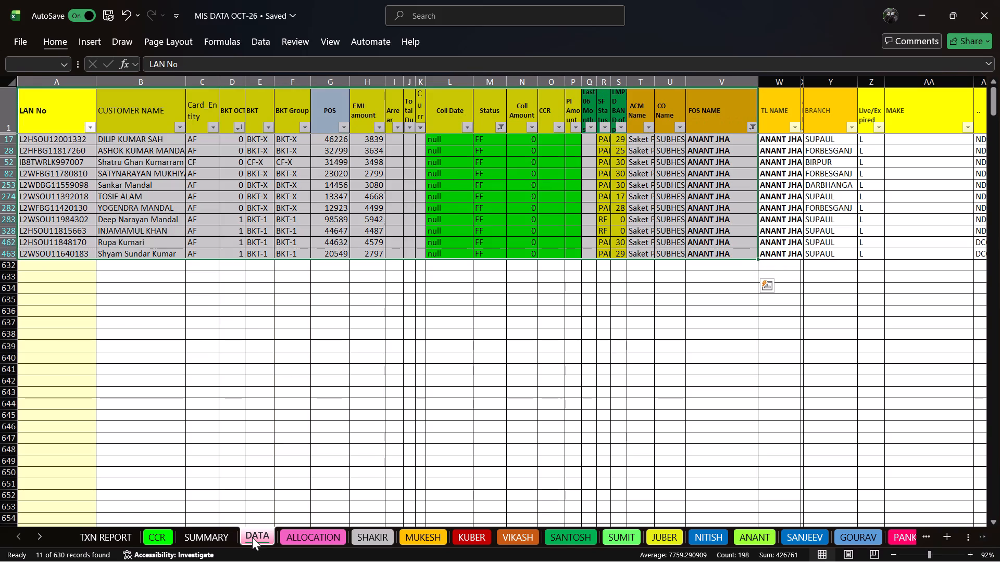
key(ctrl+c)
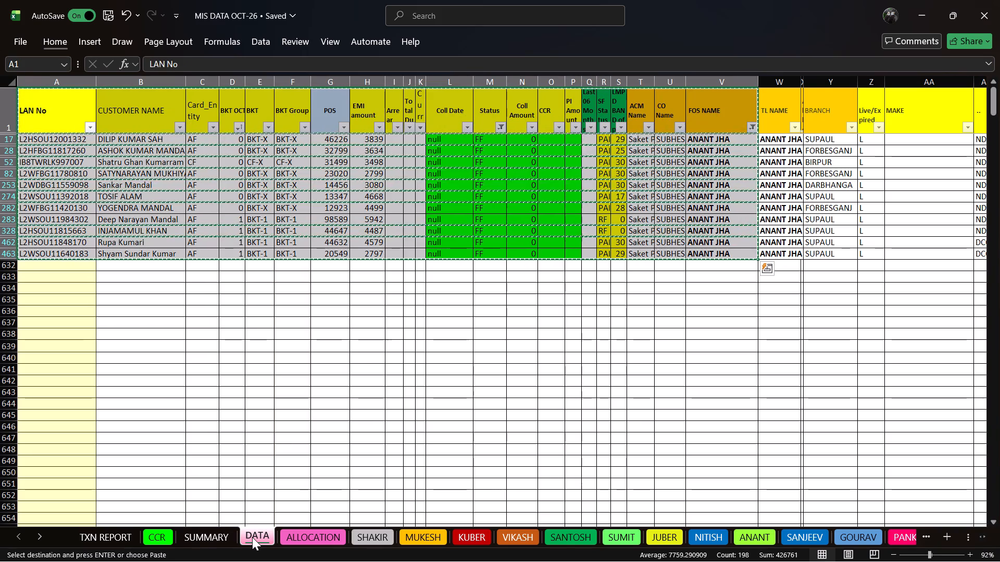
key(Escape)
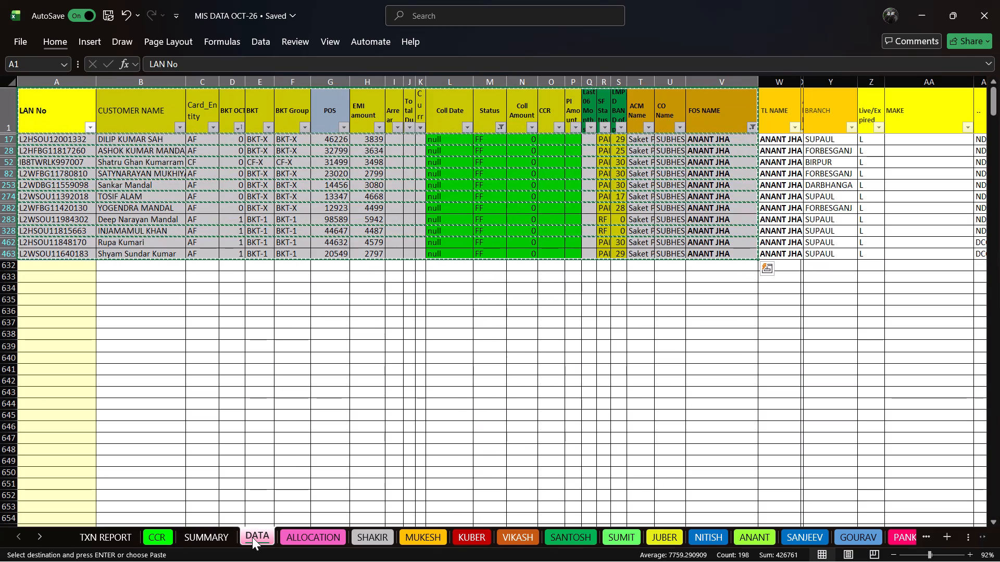
Remove the filters from the DATA sheet's header row so that all cases are listed.
key(Up)
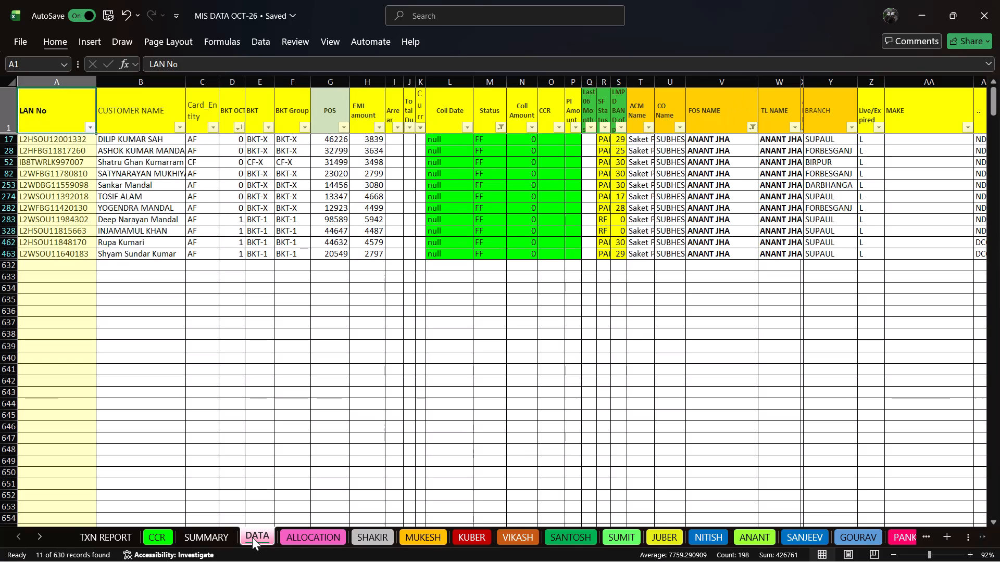
key(Up)
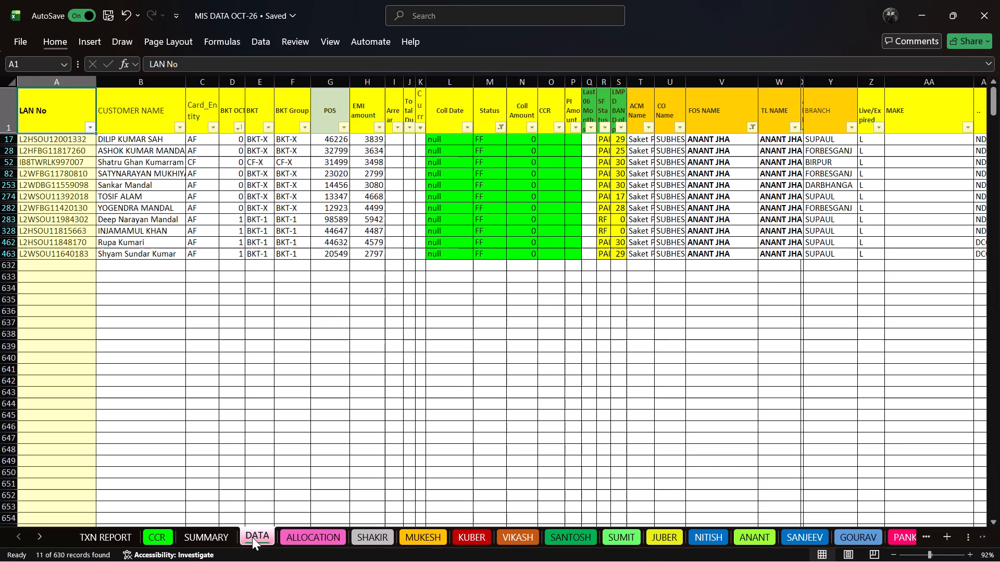
key(ctrl+shift+l)
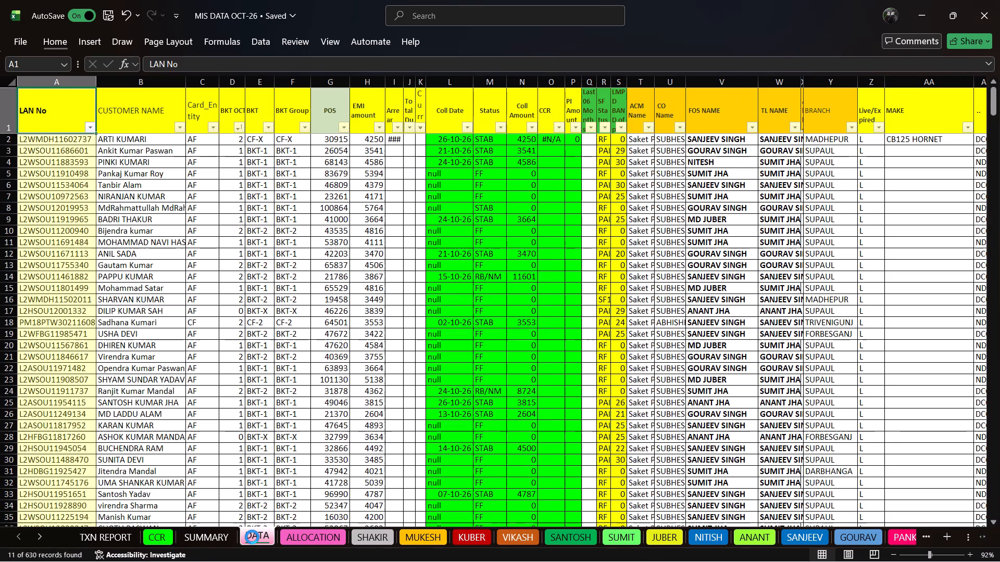
key(Down)
key(Up)
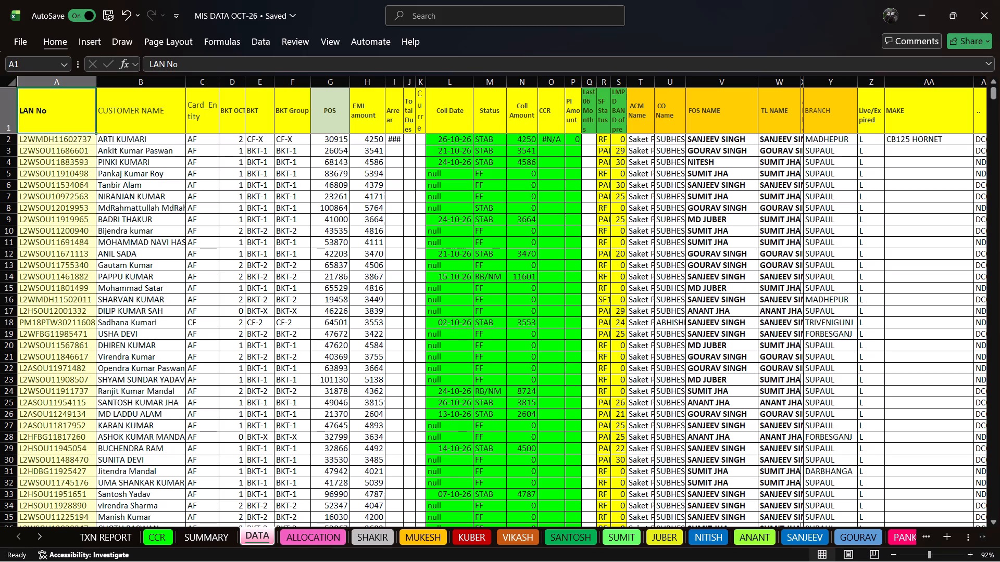
click(71, 410)
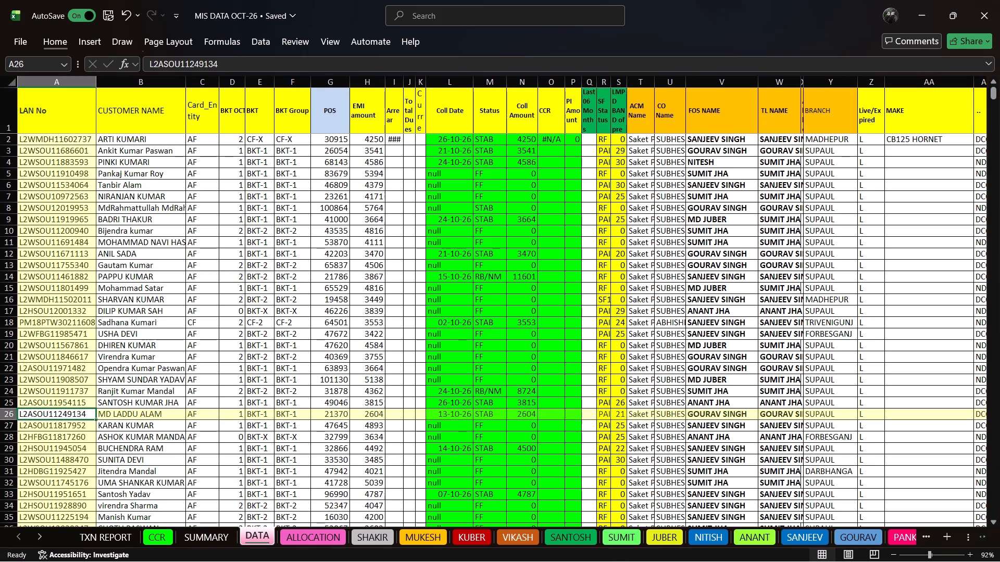
Save the workbook.
key(ctrl+s)
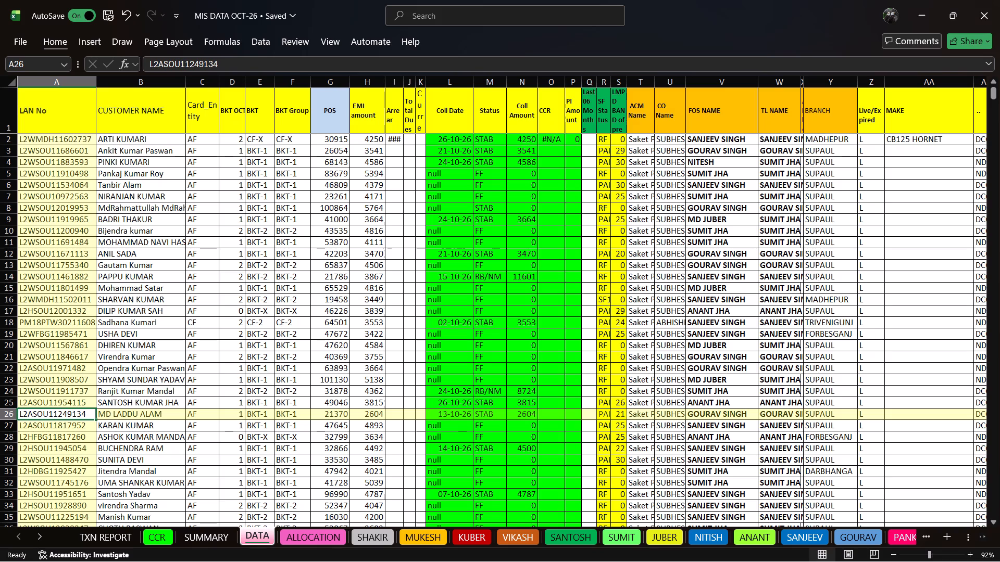
key(ctrl+s)
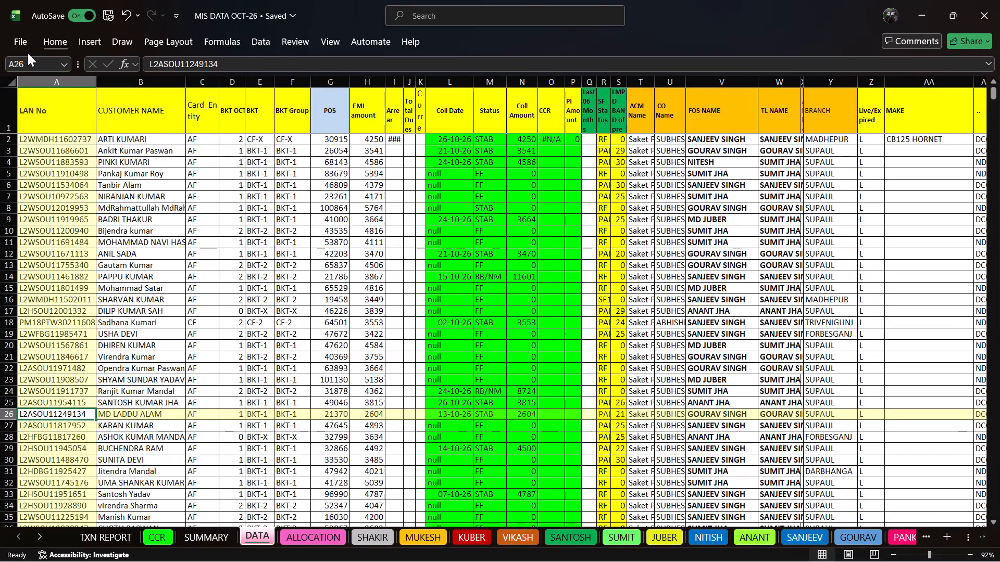
Save a copy of the workbook as MIS DATA OCT-26 in Excel Workbook (*.xlsx) format in the OneDrive Desktop folder.
click(28, 53)
click(13, 45)
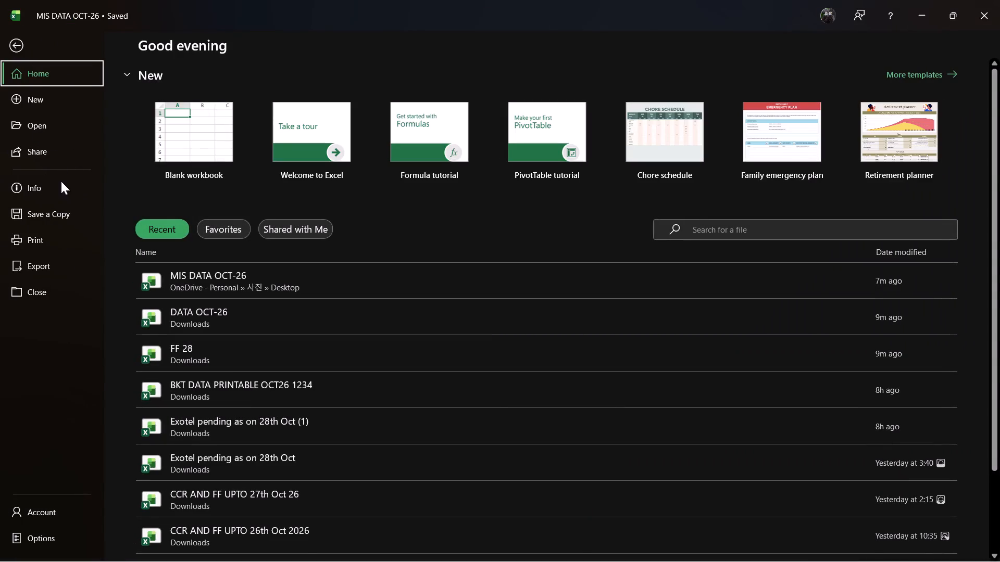
click(60, 216)
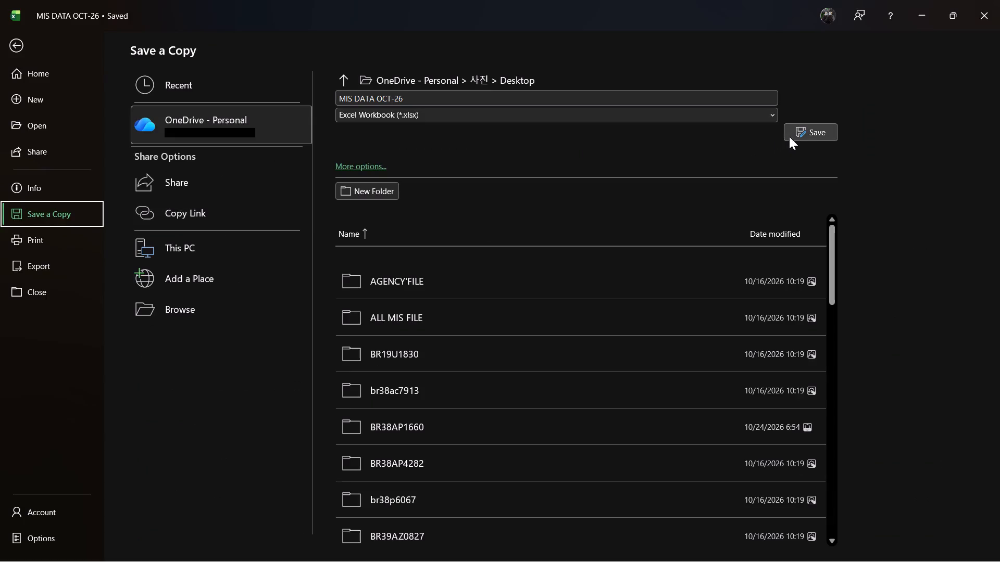
click(821, 131)
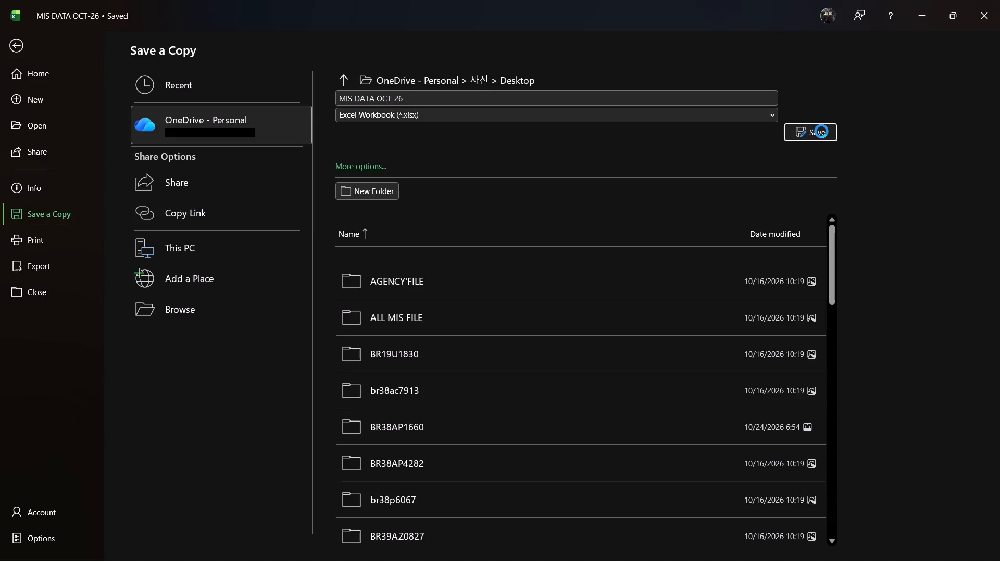
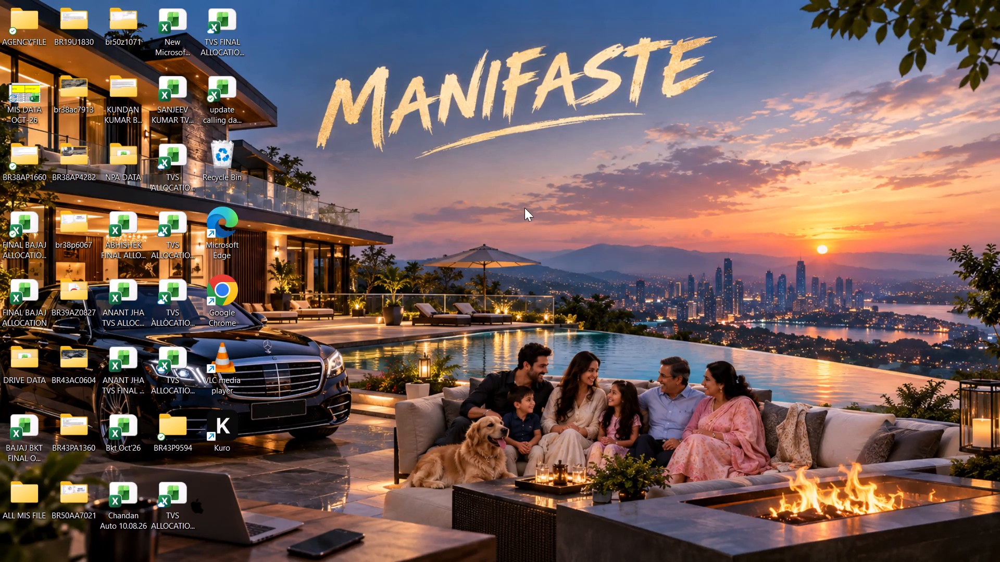
Refresh the Windows desktop twice.
right_click(517, 190)
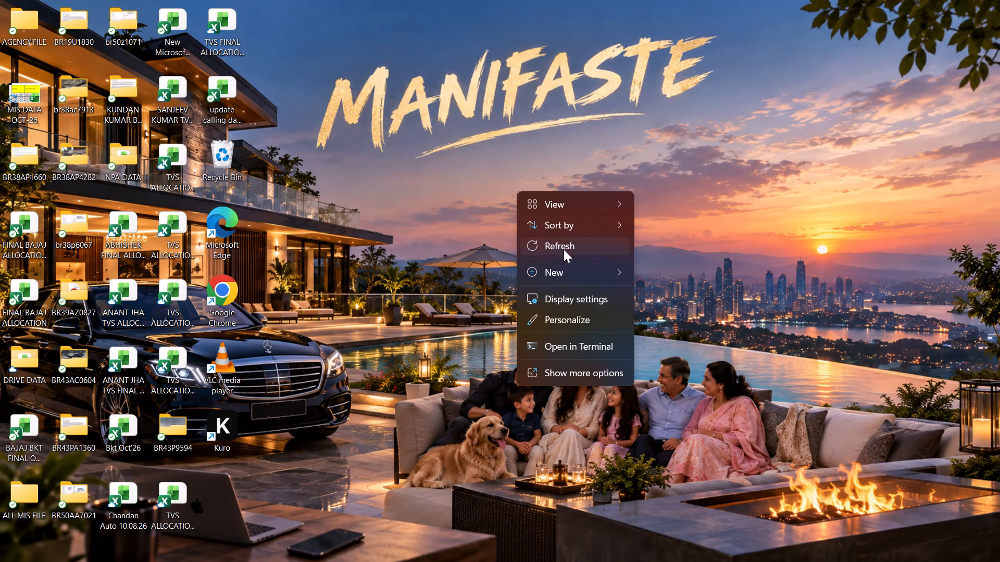
click(567, 247)
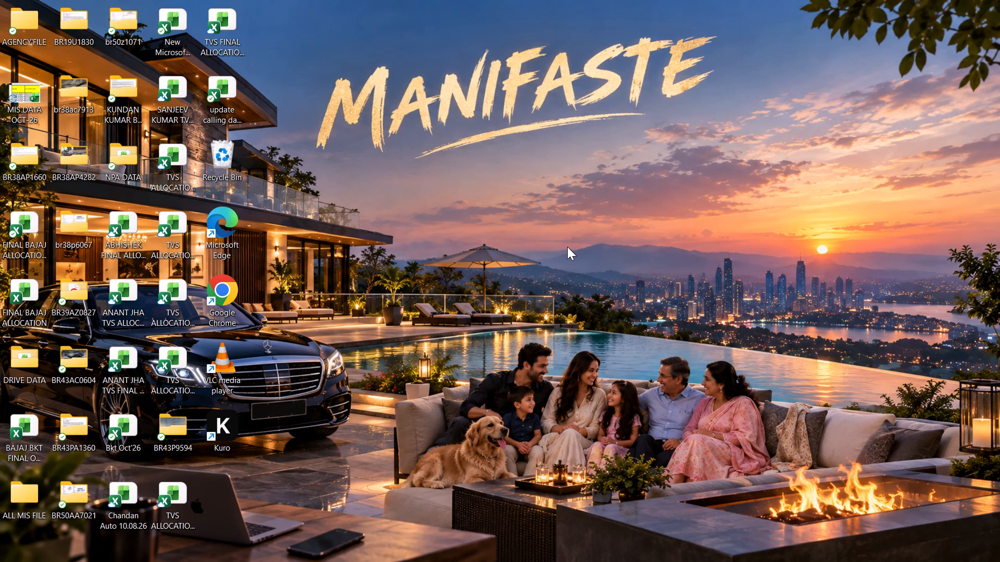
right_click(567, 247)
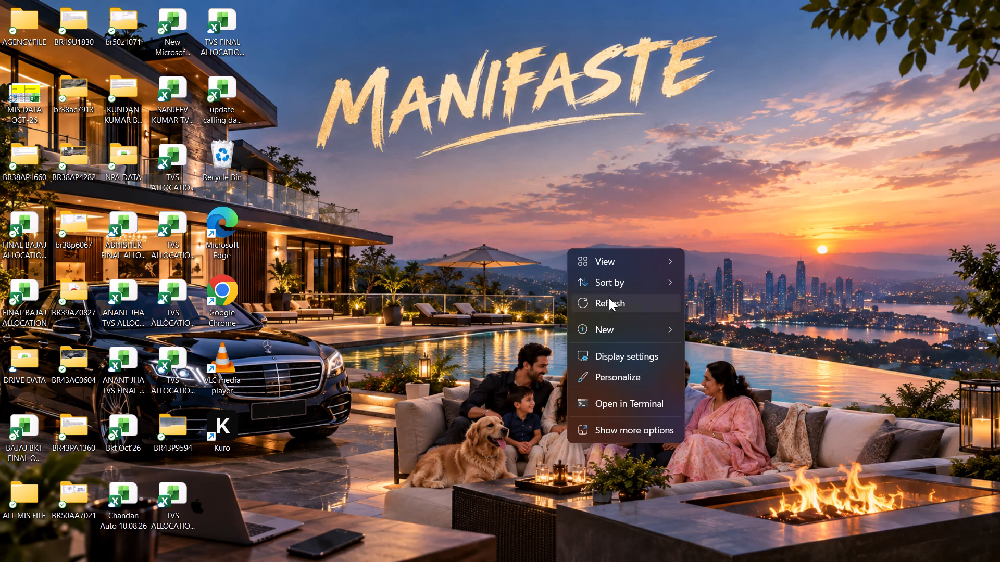
click(609, 298)
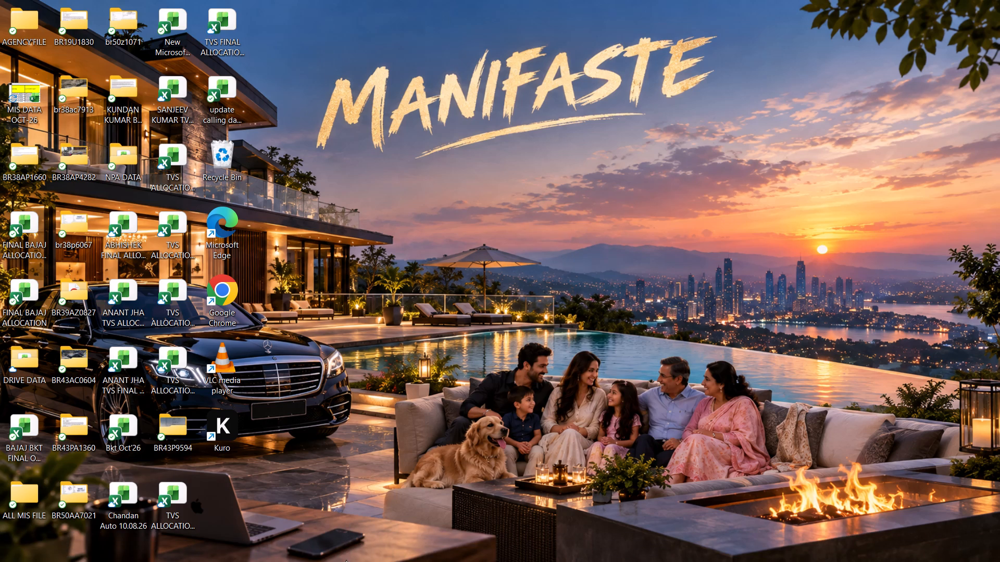
Open the computer's power options.
click(343, 550)
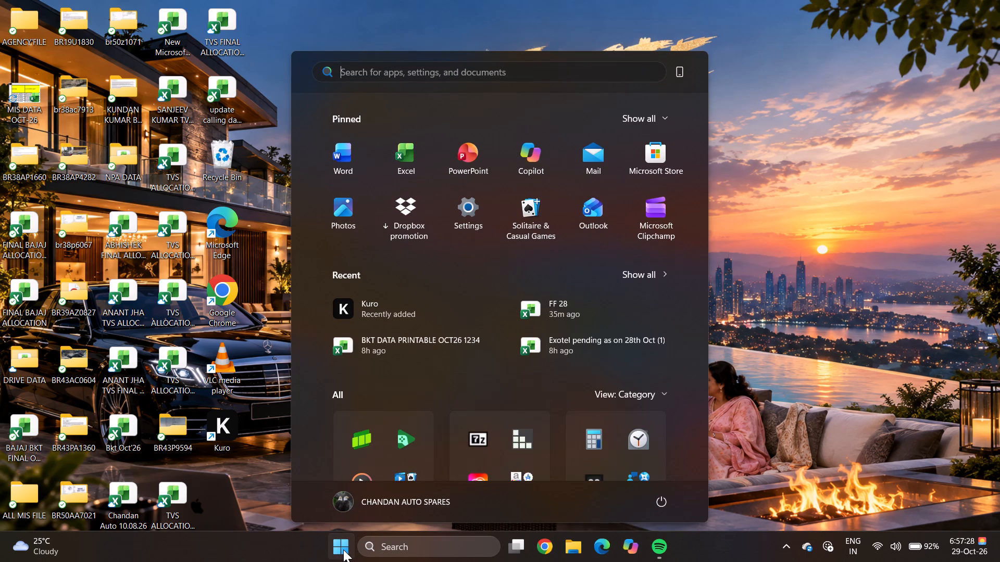
click(659, 504)
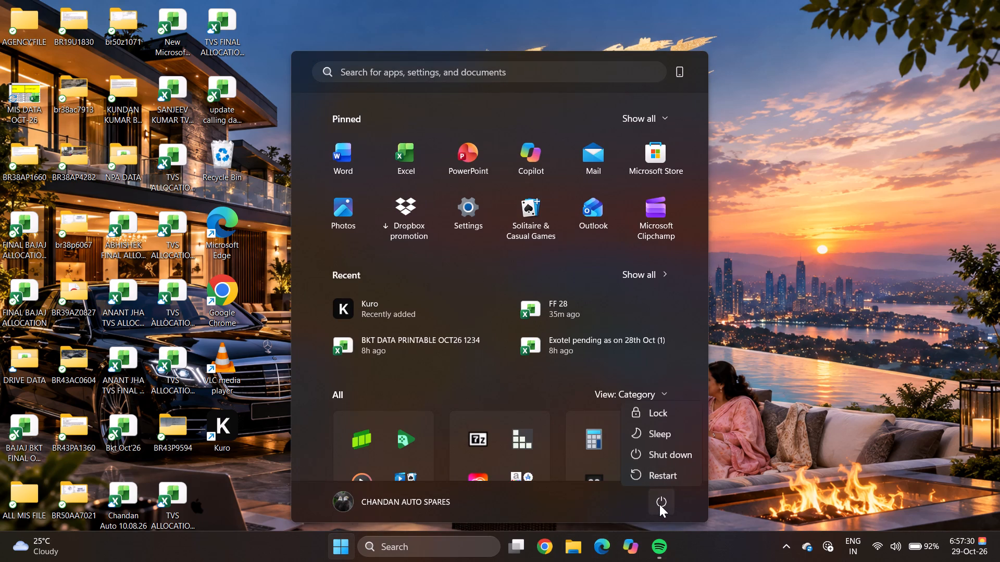
drag(659, 504, 663, 495)
click(665, 505)
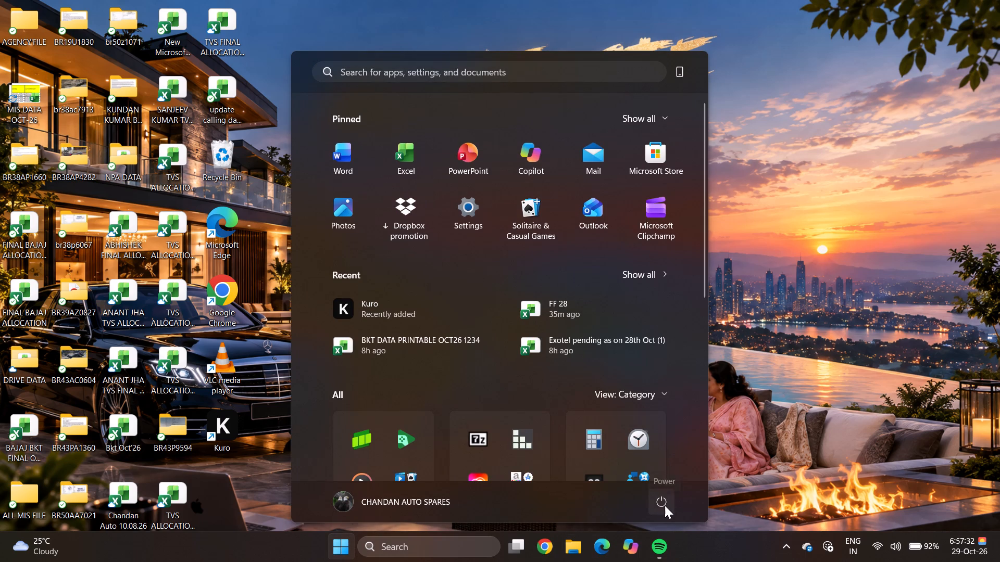